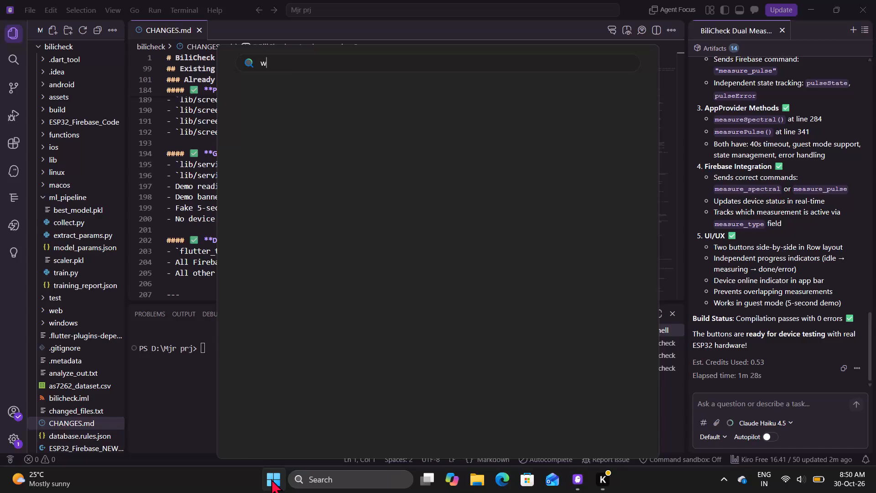
Search the computer for WhatsApp and launch the regular WhatsApp app rather than WhatsApp Beta.
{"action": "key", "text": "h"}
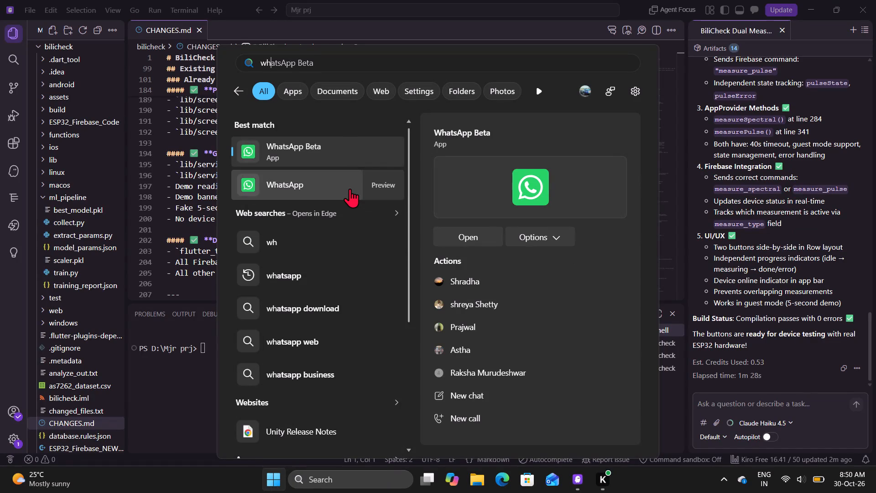
{"action": "left_click", "coordinate": [350, 188]}
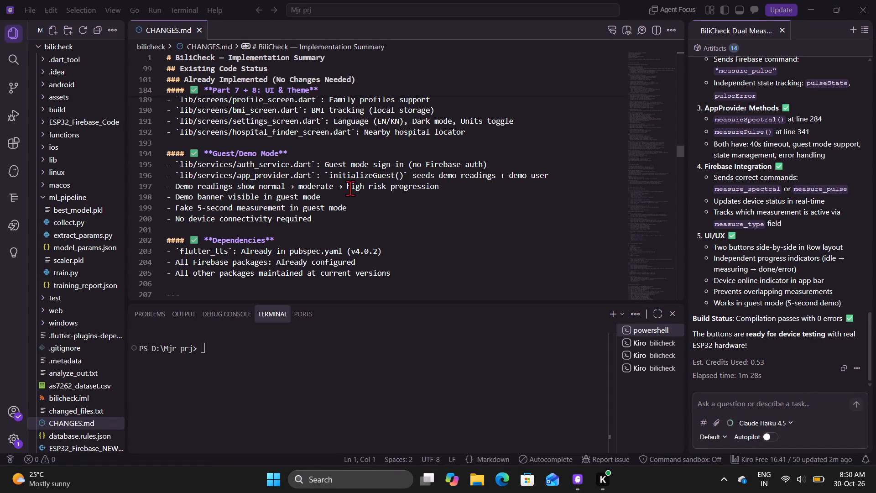
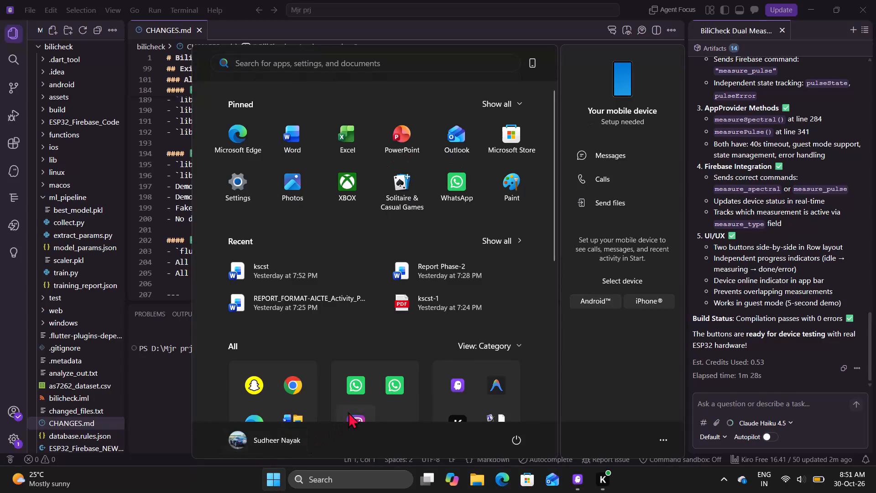
Launch WhatsApp from the categorized list of all installed apps.
{"action": "left_click", "coordinate": [376, 384]}
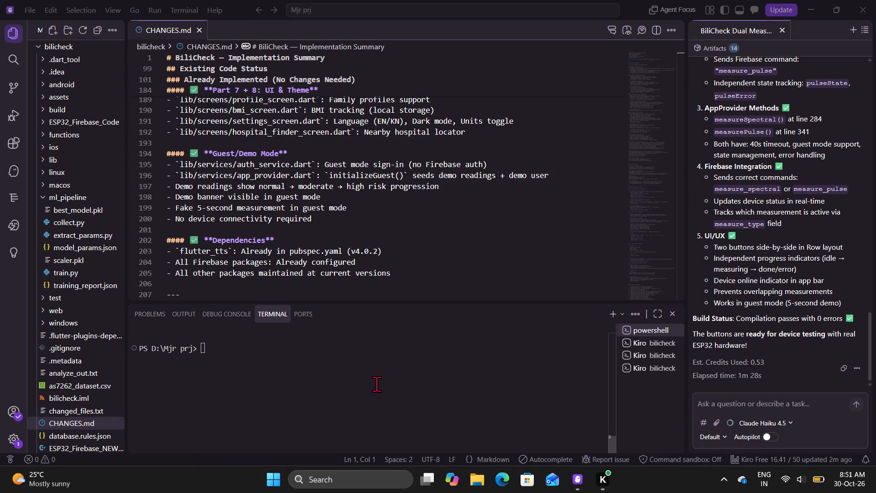
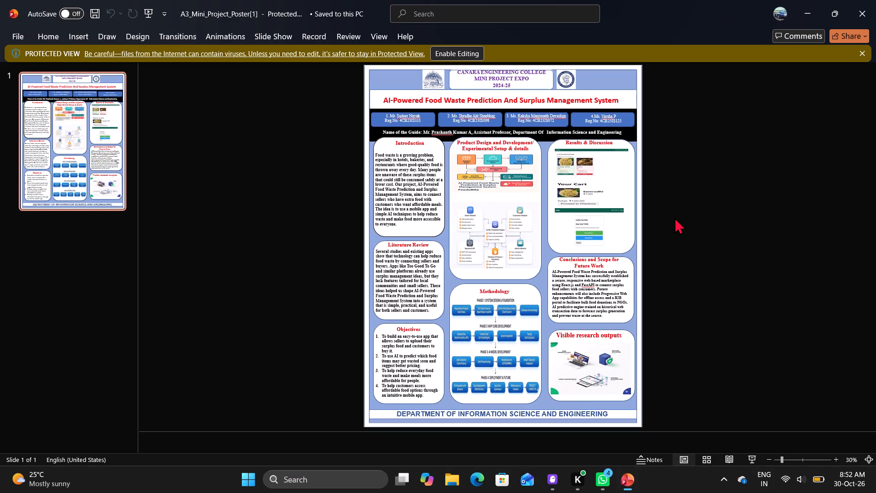
Take the A3 mini project poster presentation out of Protected View so it can be edited.
{"action": "left_click", "coordinate": [459, 57]}
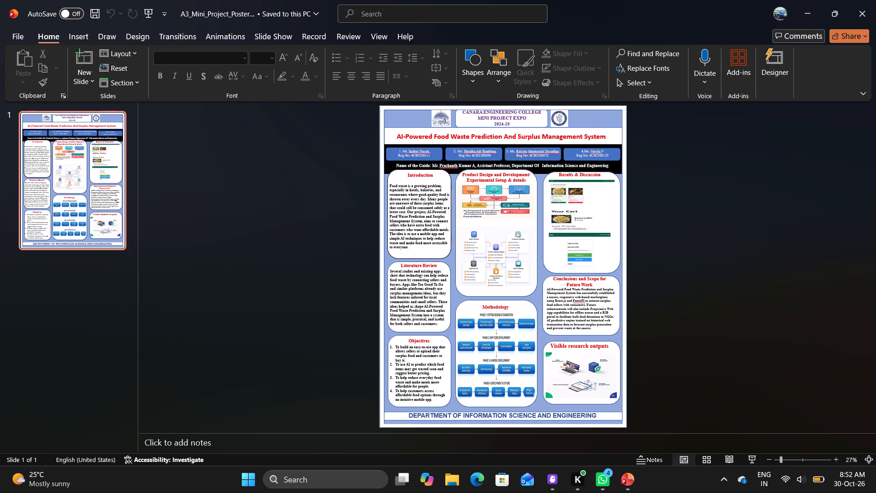
Change the academic year in the poster's header text box to 2026-27.
{"action": "scroll", "coordinate": [508, 223], "scroll_direction": "up", "scroll_amount": 3, "text": "ctrl"}
{"action": "scroll", "coordinate": [508, 223], "scroll_direction": "up", "scroll_amount": 6}
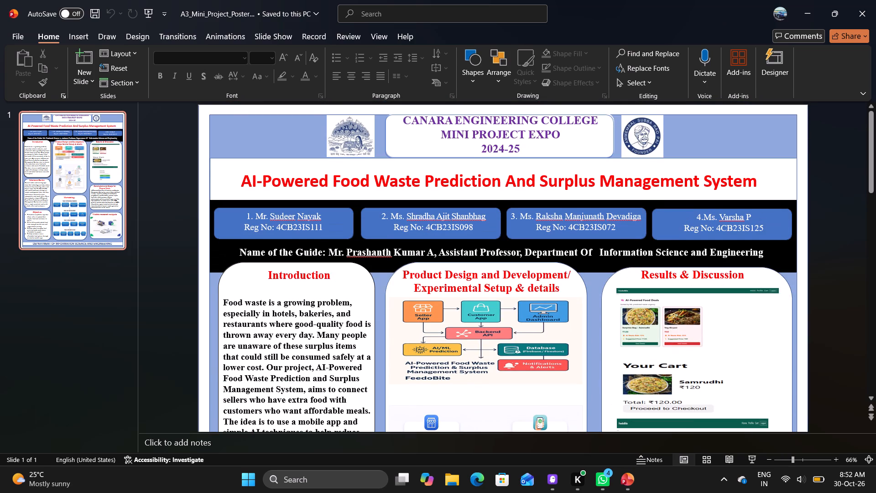
{"action": "left_click", "coordinate": [504, 151]}
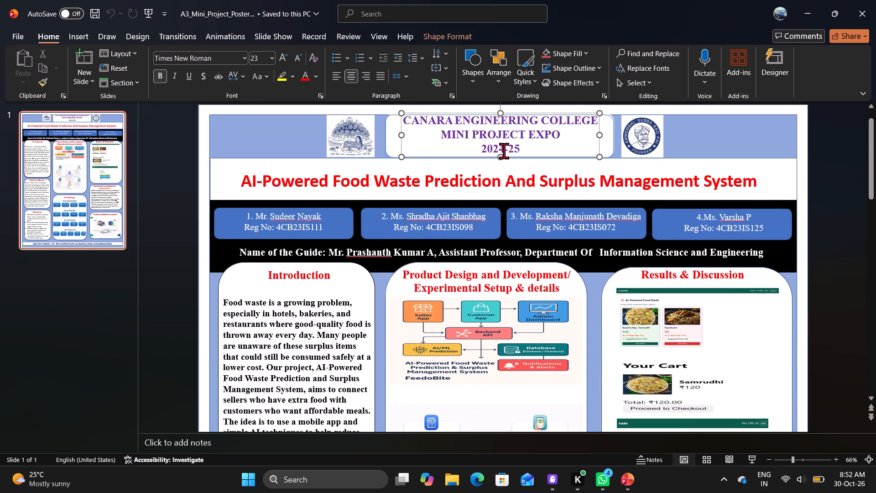
{"action": "key", "text": "BackSpace"}
{"action": "key", "text": "6"}
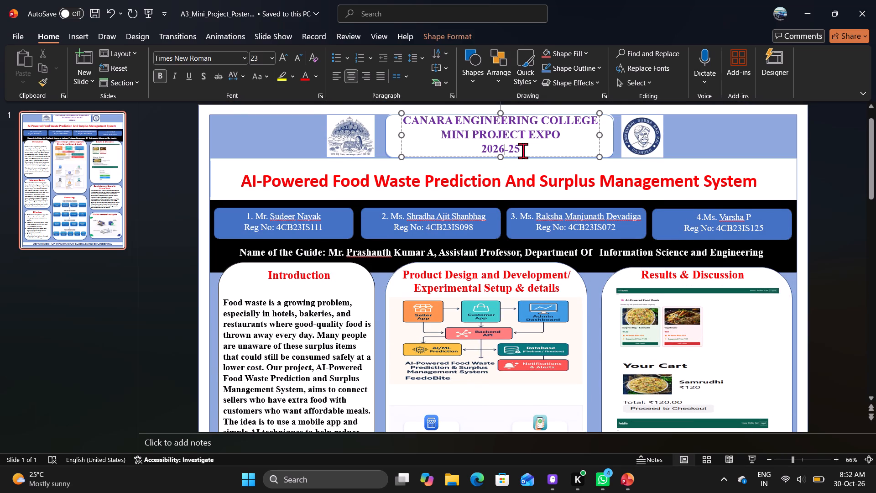
{"action": "left_click", "coordinate": [523, 151]}
{"action": "key", "text": "BackSpace"}
{"action": "key", "text": "7"}
Replace the word MINI with MAJOR in the header so the line reads MAJOR PROJECT EXPO.
{"action": "left_click", "coordinate": [467, 137]}
{"action": "key", "text": "BackSpace"}
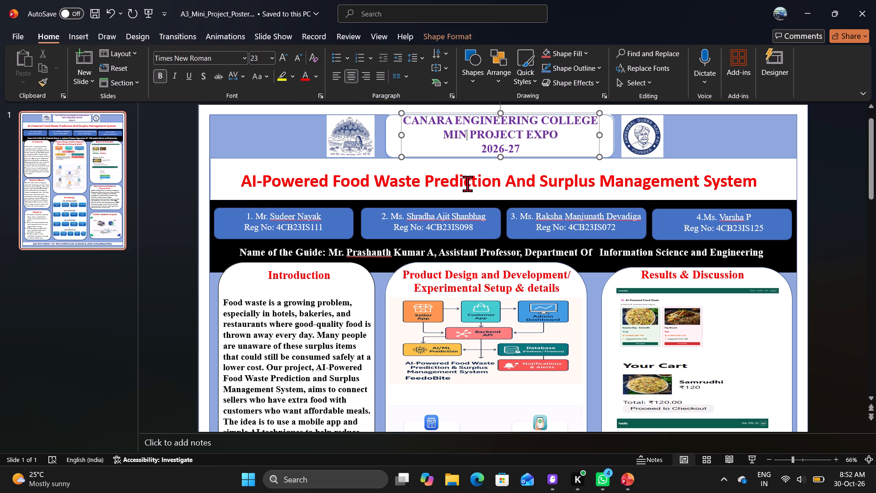
{"action": "key", "text": "BackSpace"}
{"action": "key", "text": "BackSpace"}
{"action": "key", "text": "a"}
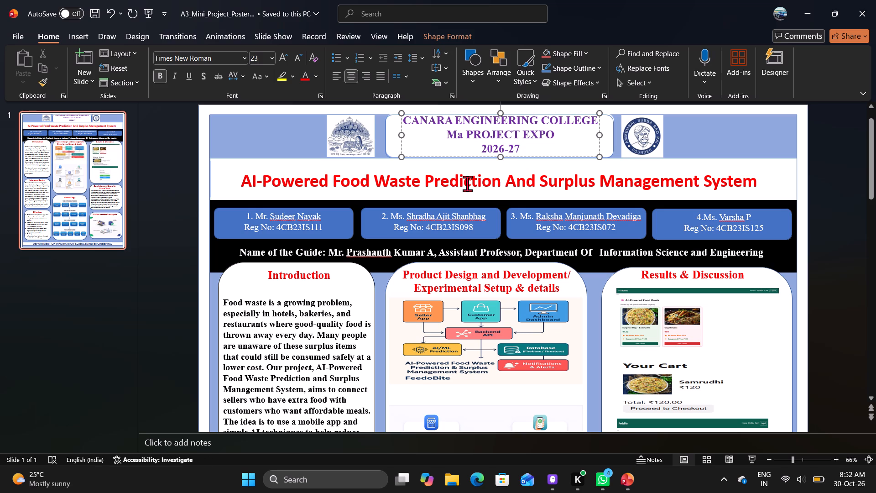
{"action": "key", "text": "BackSpace"}
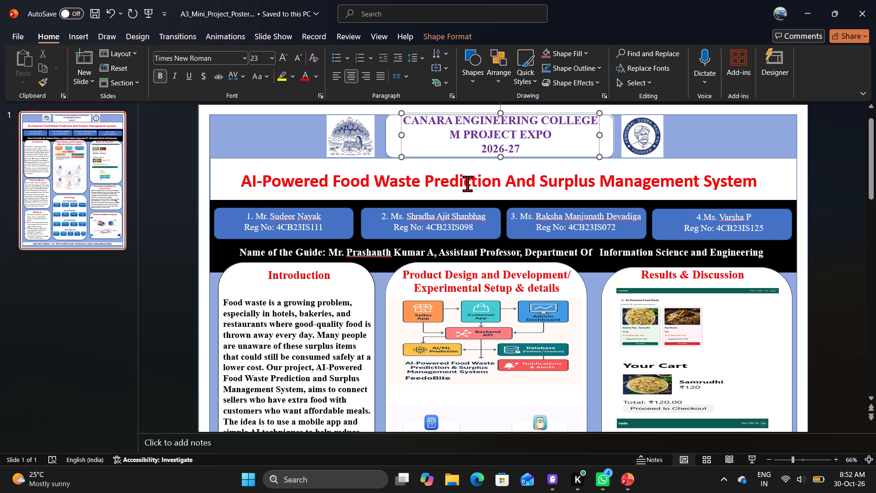
{"action": "key", "text": "a"}
{"action": "type", "text": "JOR"}
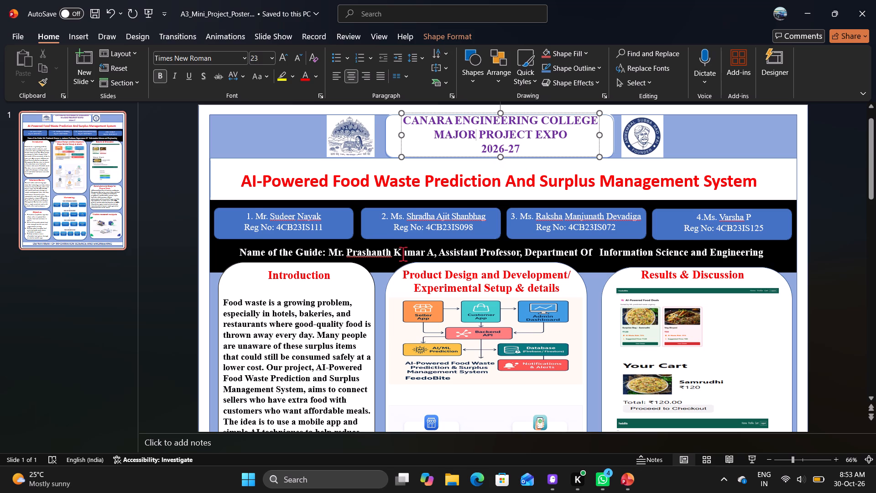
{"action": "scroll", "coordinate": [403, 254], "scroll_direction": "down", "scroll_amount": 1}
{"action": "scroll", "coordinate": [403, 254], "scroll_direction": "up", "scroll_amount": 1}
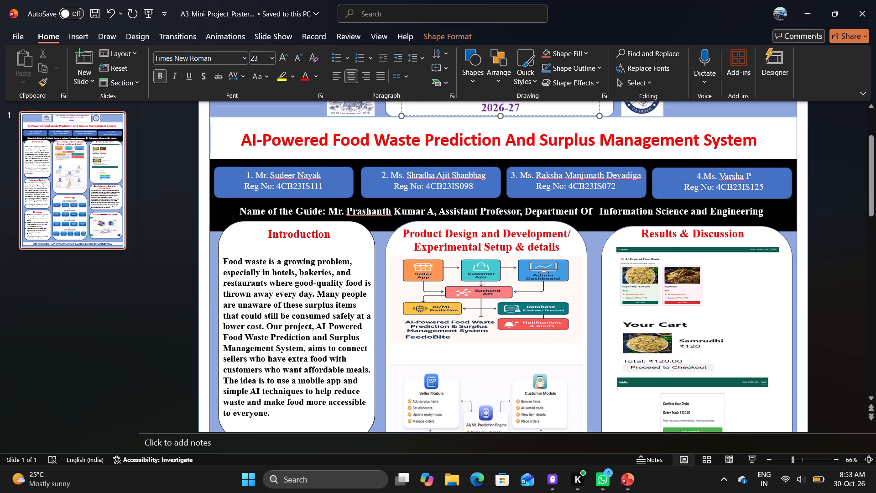
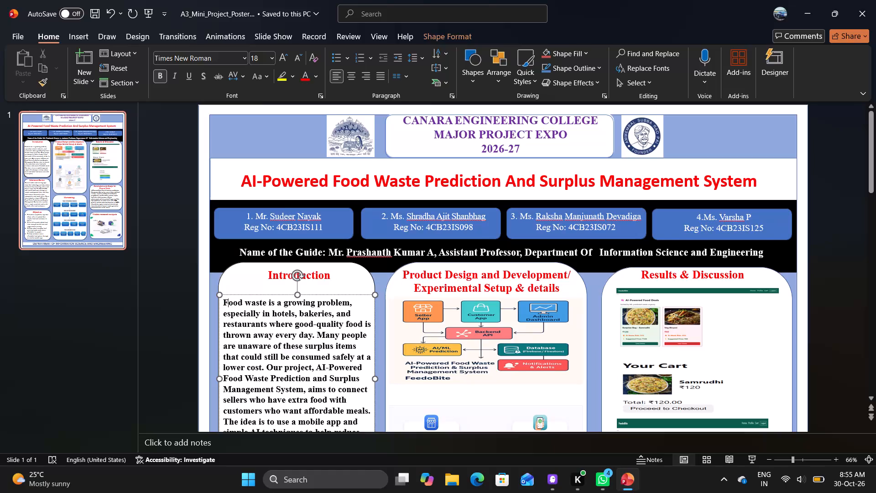
Delete the whole body paragraph under the Introduction heading and try to paste the replacement text in its place.
{"action": "key", "text": "ctrl+a"}
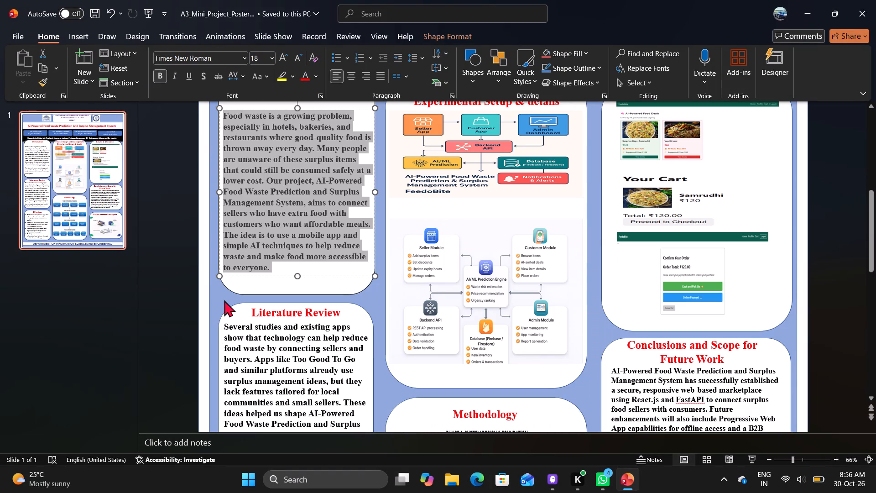
{"action": "scroll", "coordinate": [224, 300], "scroll_direction": "up", "scroll_amount": 1}
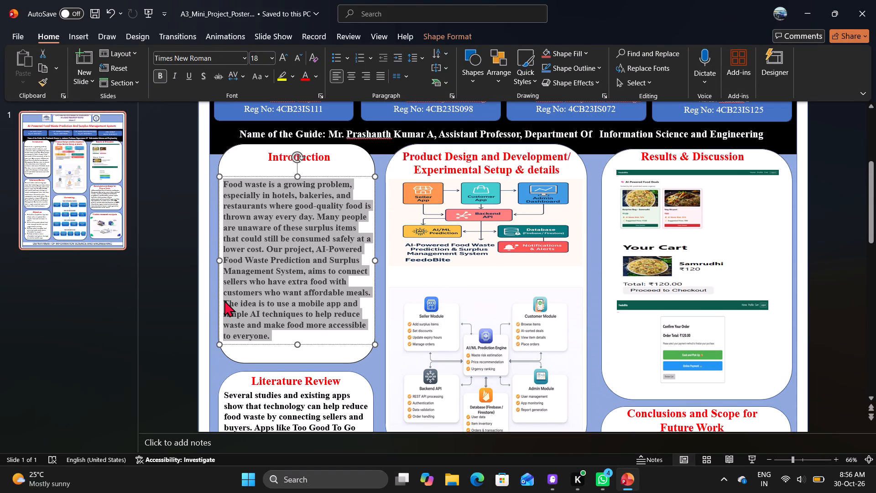
{"action": "key", "text": "BackSpace"}
{"action": "key", "text": "ctrl+v"}
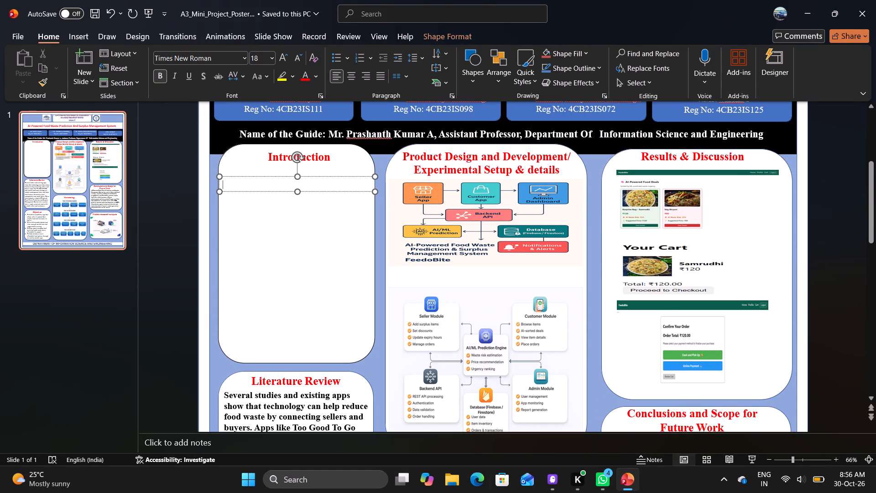
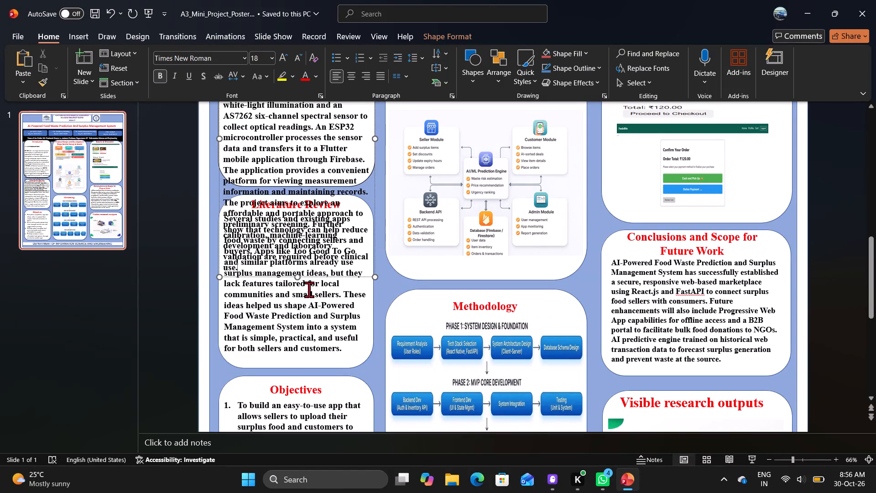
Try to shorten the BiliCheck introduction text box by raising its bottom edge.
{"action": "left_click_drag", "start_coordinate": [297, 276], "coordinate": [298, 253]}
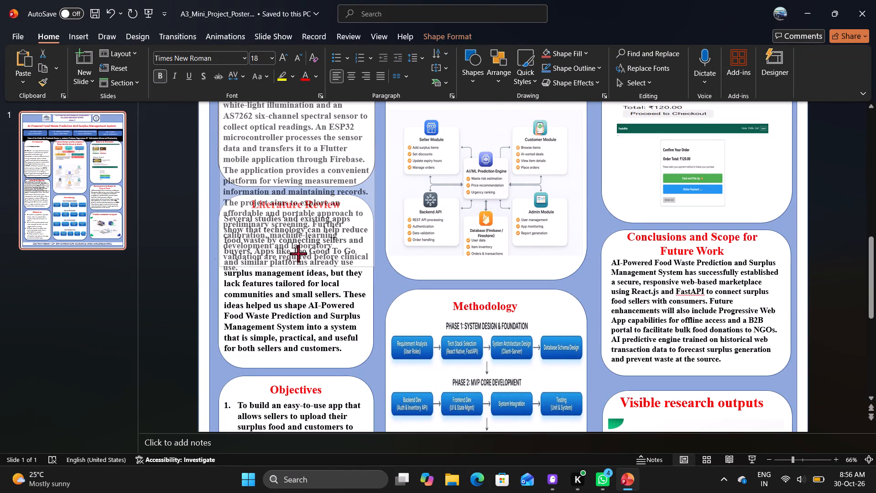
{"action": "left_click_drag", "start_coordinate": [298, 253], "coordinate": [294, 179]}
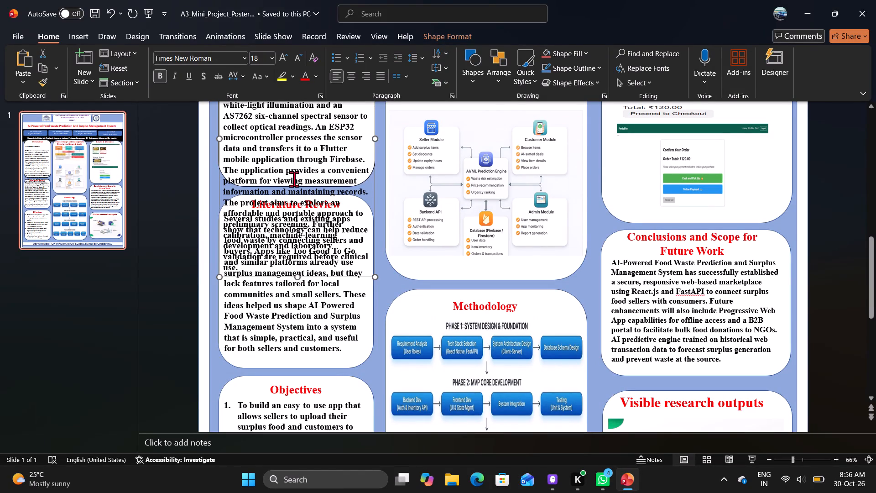
Delete the "### INTRODUCTION" line at the start of the BiliCheck introduction text.
{"action": "scroll", "coordinate": [294, 179], "scroll_direction": "up", "scroll_amount": 3}
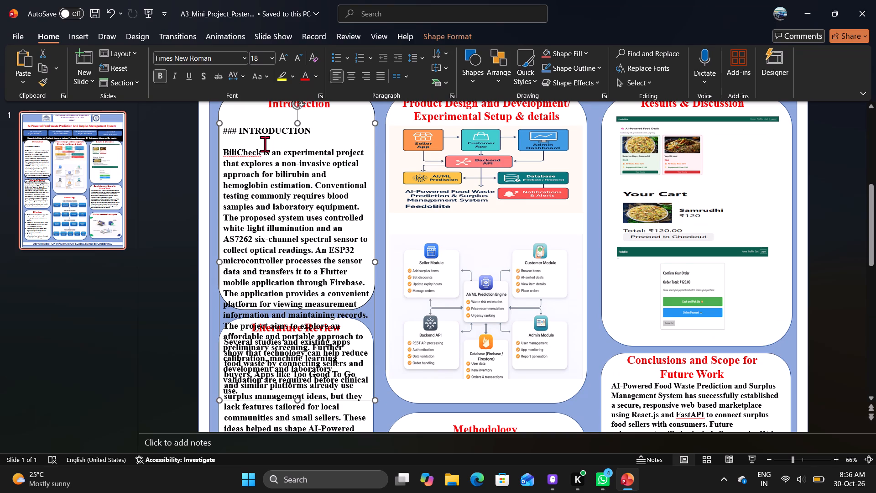
{"action": "left_click", "coordinate": [265, 144]}
{"action": "key", "text": "BackSpace"}
{"action": "key", "text": "BackSpace"}
{"action": "key", "text": "BackSpace"}
{"action": "key", "text": "BackSpace"}
{"action": "key", "text": "BackSpace"}
{"action": "key", "text": "BackSpace"}
{"action": "key", "text": "BackSpace"}
{"action": "key", "text": "BackSpace"}
{"action": "key", "text": "BackSpace"}
{"action": "key", "text": "BackSpace"}
{"action": "key", "text": "BackSpace"}
{"action": "key", "text": "BackSpace"}
{"action": "key", "text": "BackSpace"}
{"action": "key", "text": "BackSpace"}
{"action": "key", "text": "BackSpace"}
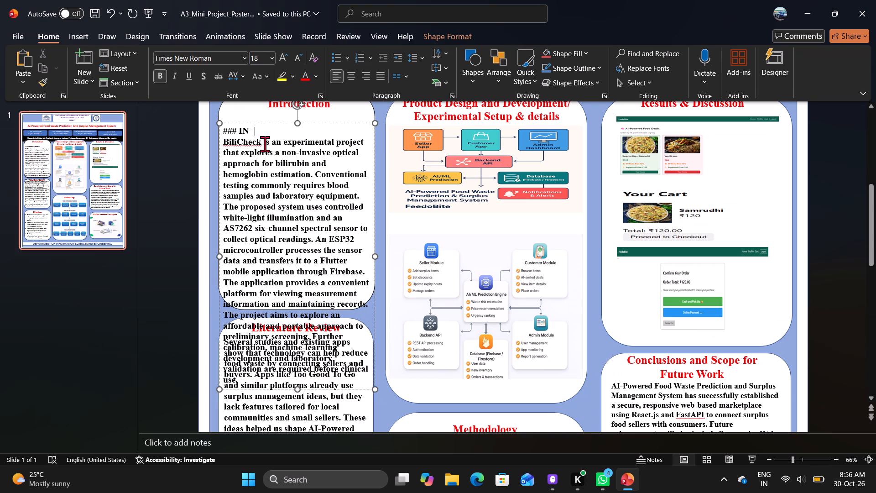
{"action": "key", "text": "BackSpace"}
{"action": "key", "text": "BackSpace"}
{"action": "key", "text": "BackSpace"}
{"action": "key", "text": "BackSpace"}
Move the BiliCheck text box up slightly so it sits just beneath the red Introduction heading.
{"action": "left_click_drag", "start_coordinate": [262, 124], "coordinate": [262, 120]}
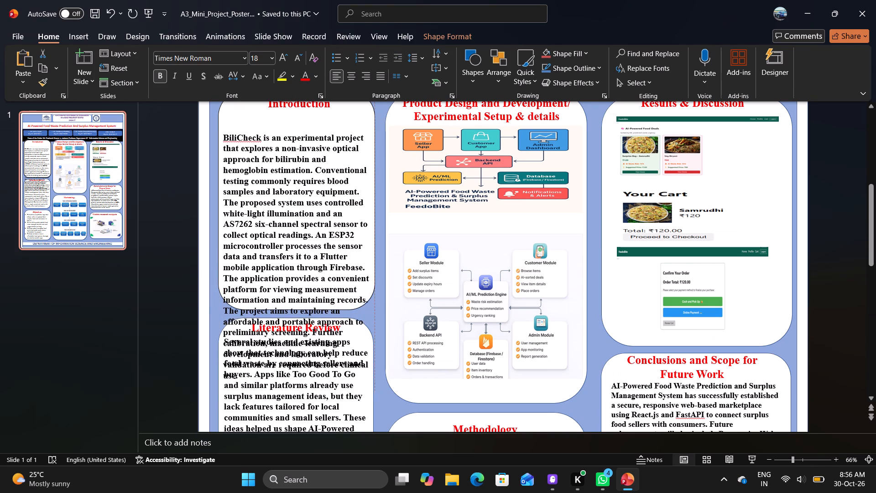
{"action": "left_click_drag", "start_coordinate": [262, 120], "coordinate": [262, 114]}
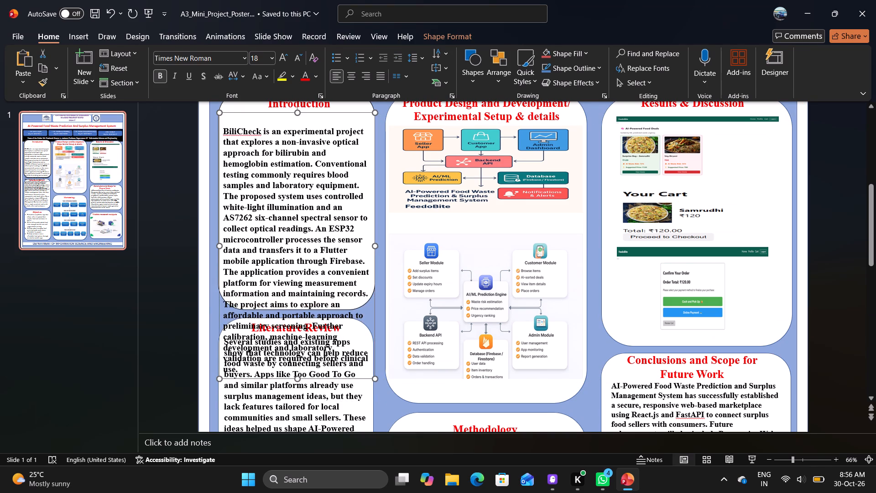
Remove the empty line above the BiliCheck paragraph so the text starts at the top of its box.
{"action": "left_click", "coordinate": [228, 121]}
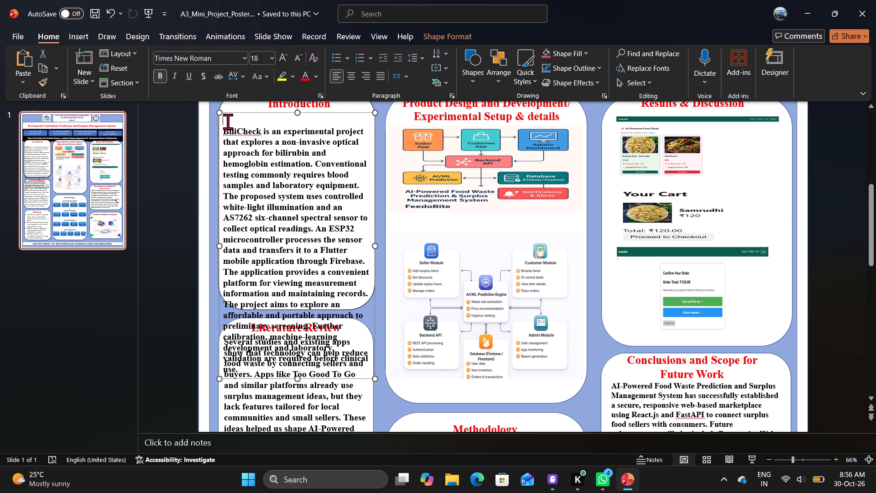
{"action": "key", "text": "BackSpace"}
{"action": "key", "text": "Down"}
{"action": "key", "text": "BackSpace"}
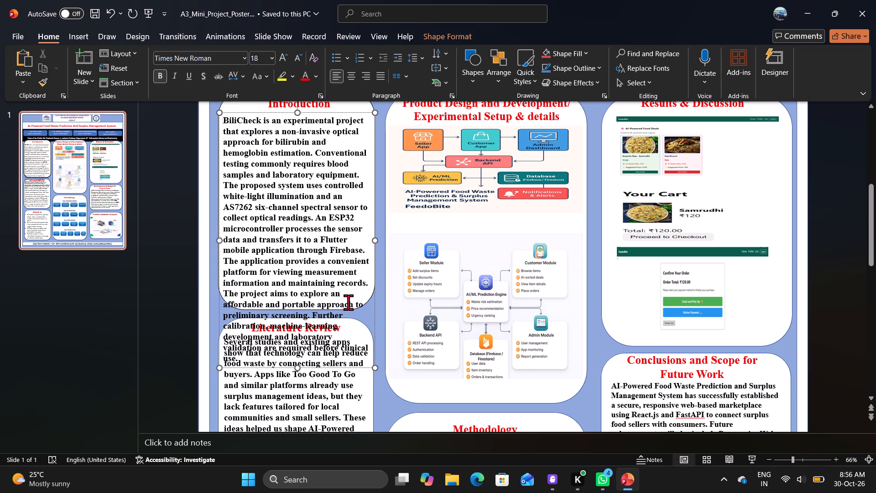
Delete the introduction's closing sentences from "The project aims to explore" onward, ending the paragraph at "maintaining records.".
{"action": "left_click", "coordinate": [313, 313]}
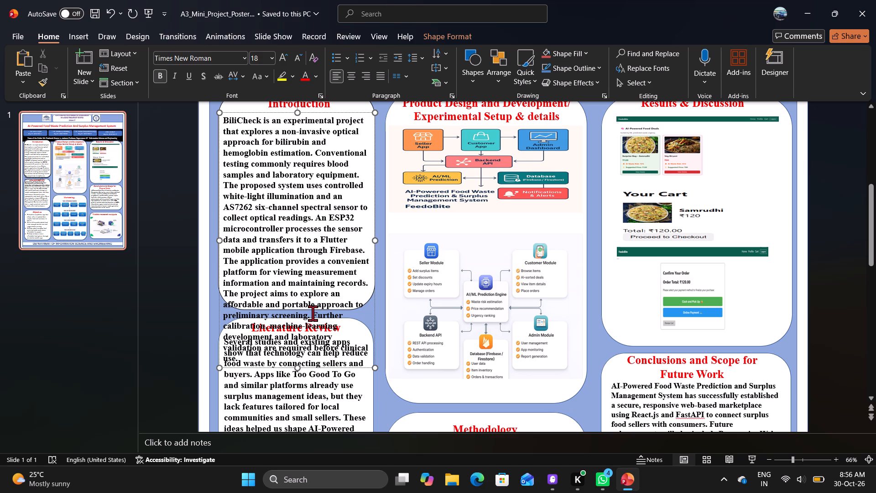
{"action": "left_click", "coordinate": [313, 313]}
{"action": "left_click_drag", "start_coordinate": [313, 313], "coordinate": [360, 358]}
{"action": "key", "text": "BackSpace"}
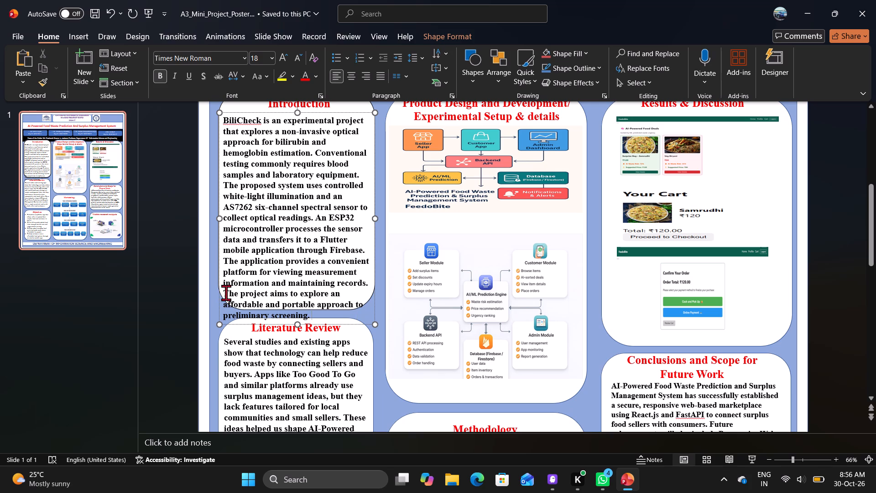
{"action": "left_click_drag", "start_coordinate": [223, 293], "coordinate": [311, 305]}
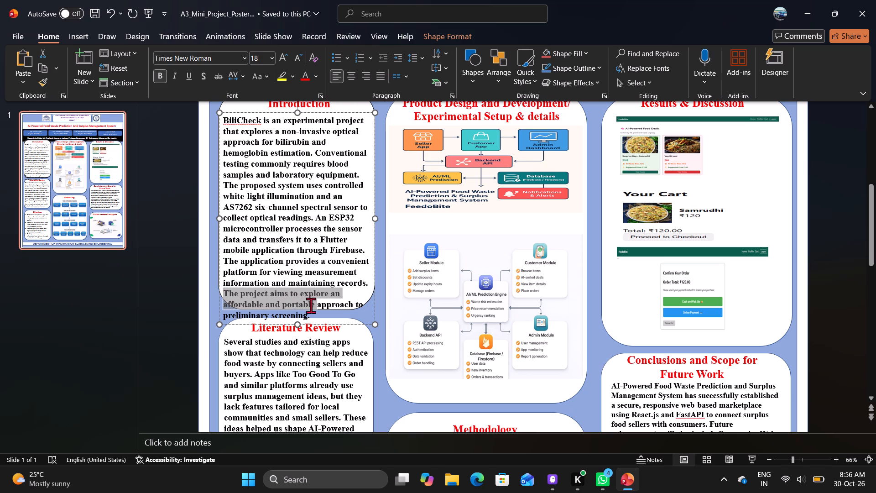
{"action": "left_click_drag", "start_coordinate": [311, 305], "coordinate": [313, 314]}
{"action": "key", "text": "BackSpace"}
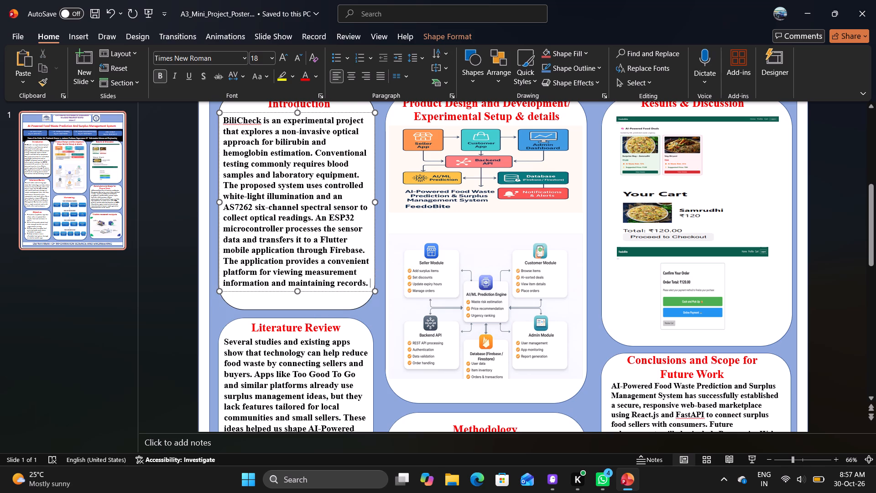
Review the shortened Introduction and its fit in the panel, plus the Literature Review section below it.
{"action": "scroll", "coordinate": [295, 299], "scroll_direction": "up", "scroll_amount": 1}
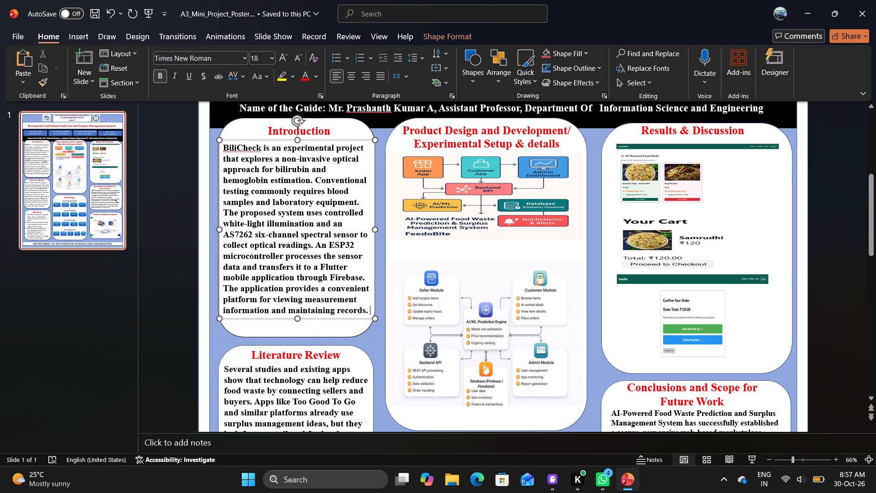
{"action": "scroll", "coordinate": [295, 299], "scroll_direction": "up", "scroll_amount": 1}
{"action": "left_click", "coordinate": [239, 148]}
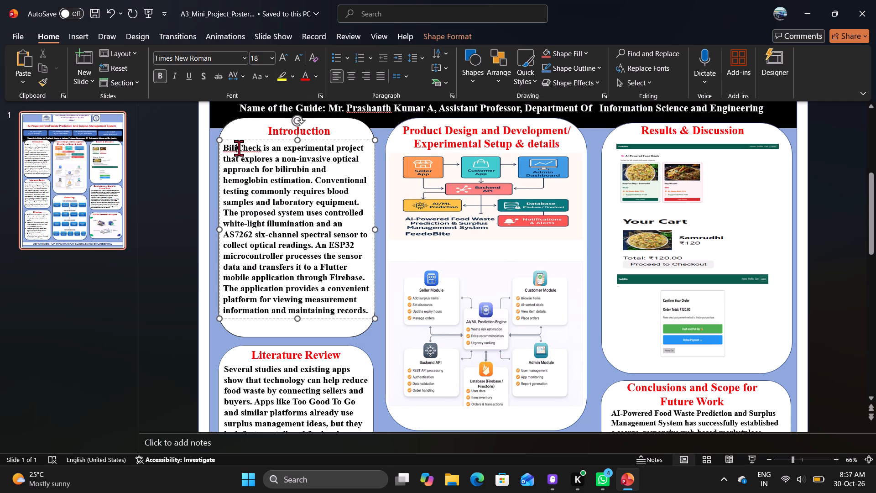
{"action": "double_click", "coordinate": [239, 148]}
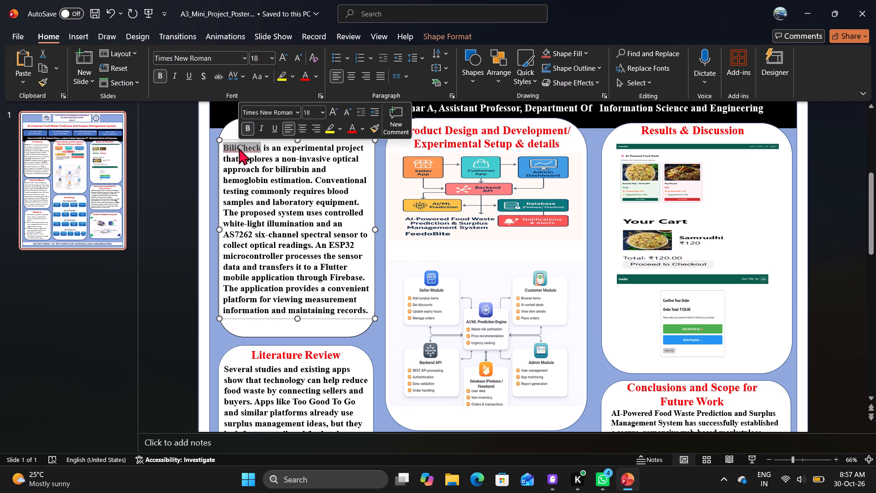
{"action": "left_click", "coordinate": [239, 148]}
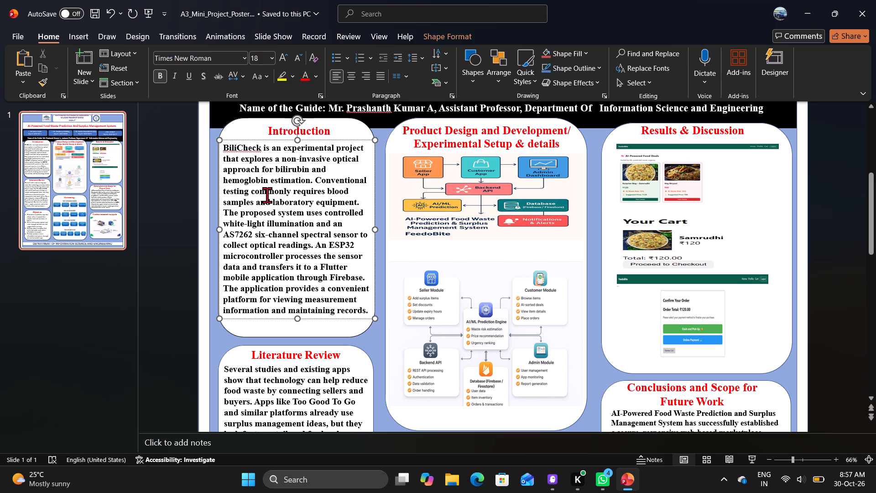
{"action": "scroll", "coordinate": [316, 273], "scroll_direction": "down", "scroll_amount": 1}
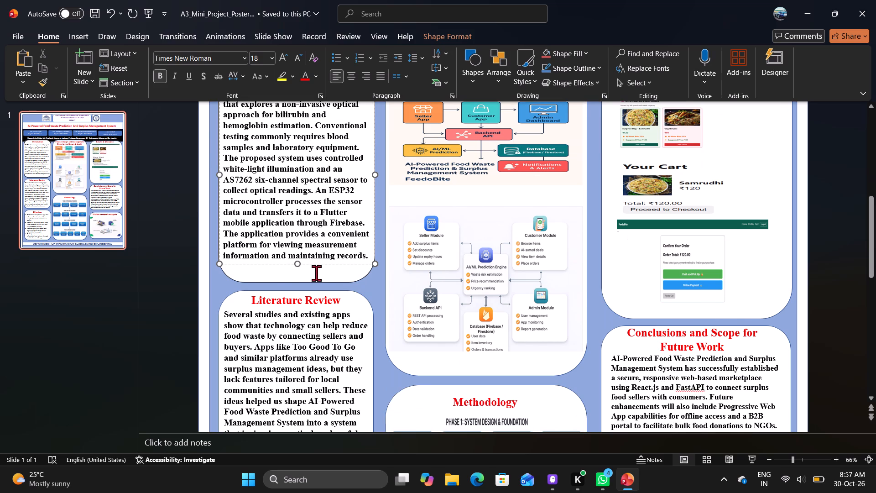
{"action": "scroll", "coordinate": [316, 273], "scroll_direction": "up", "scroll_amount": 1}
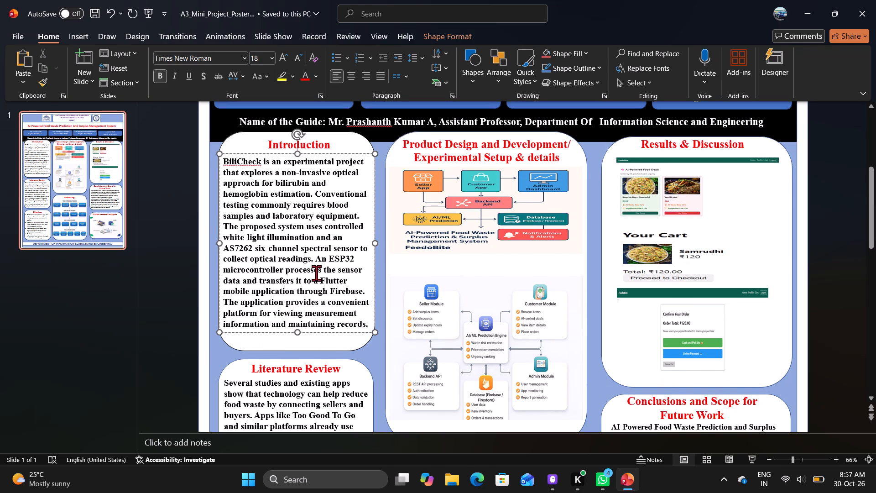
{"action": "scroll", "coordinate": [316, 273], "scroll_direction": "down", "scroll_amount": 2}
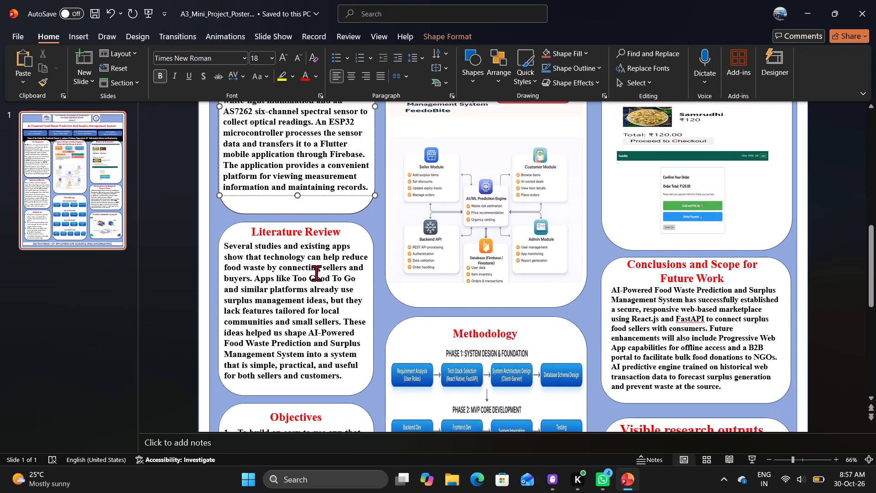
{"action": "scroll", "coordinate": [406, 283], "scroll_direction": "down", "scroll_amount": 1}
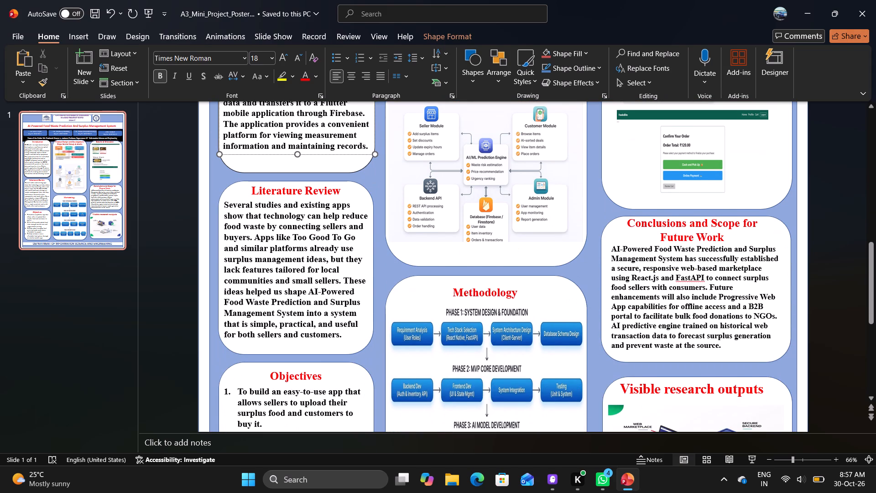
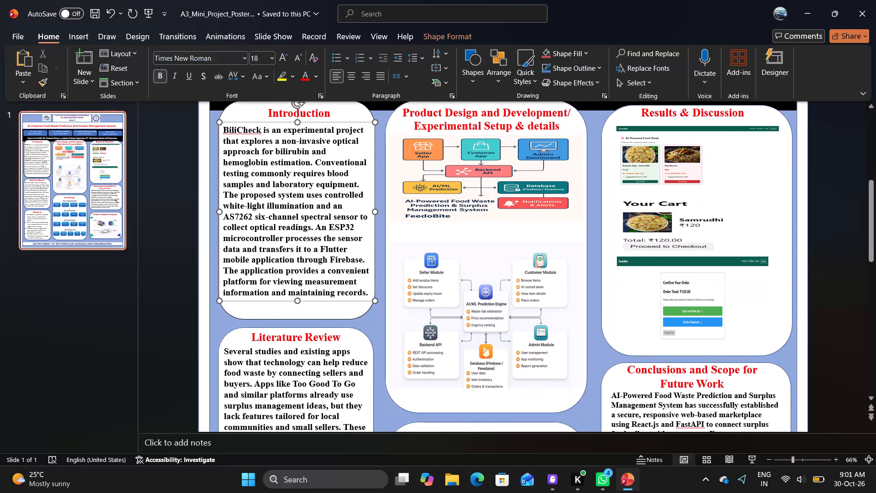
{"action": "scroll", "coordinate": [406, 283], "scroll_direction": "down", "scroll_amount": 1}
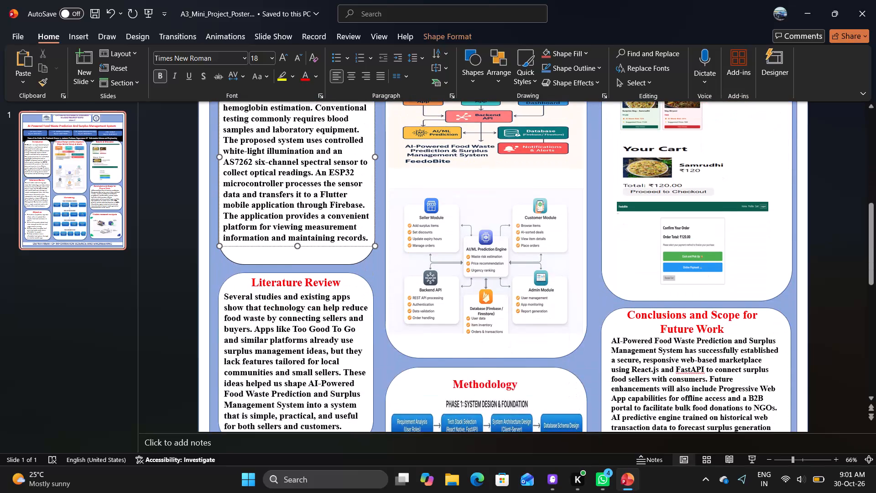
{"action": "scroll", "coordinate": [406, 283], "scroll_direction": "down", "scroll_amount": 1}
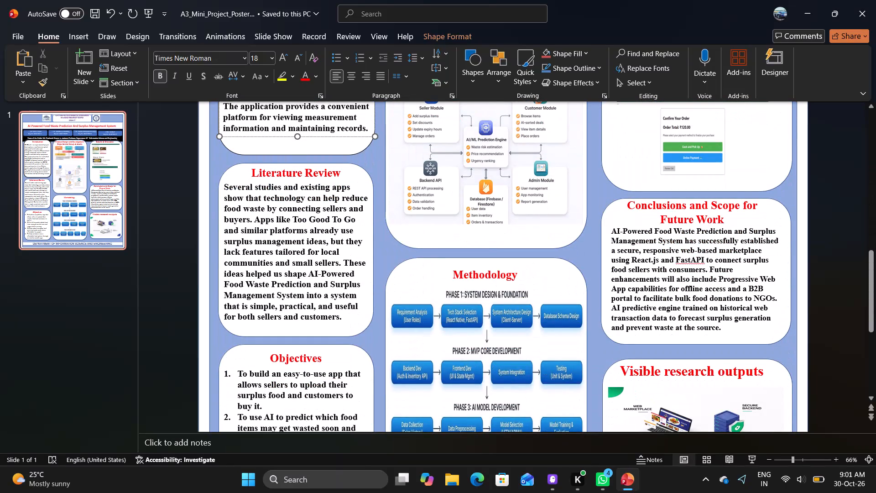
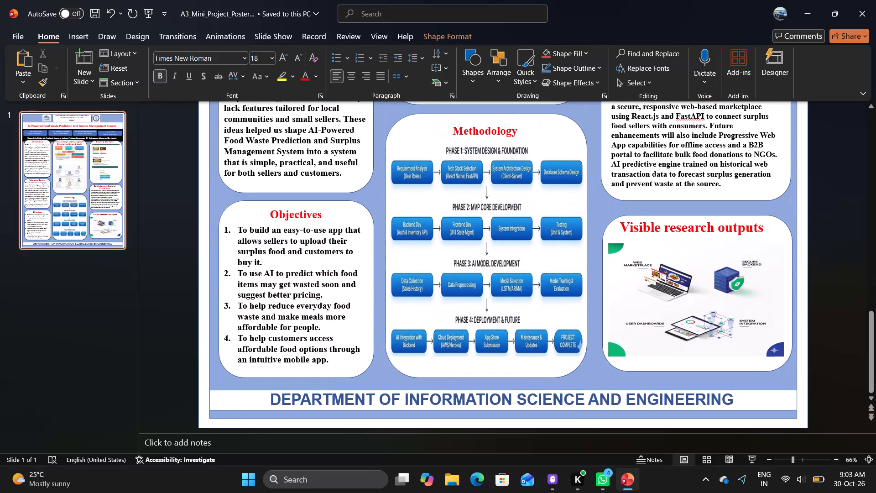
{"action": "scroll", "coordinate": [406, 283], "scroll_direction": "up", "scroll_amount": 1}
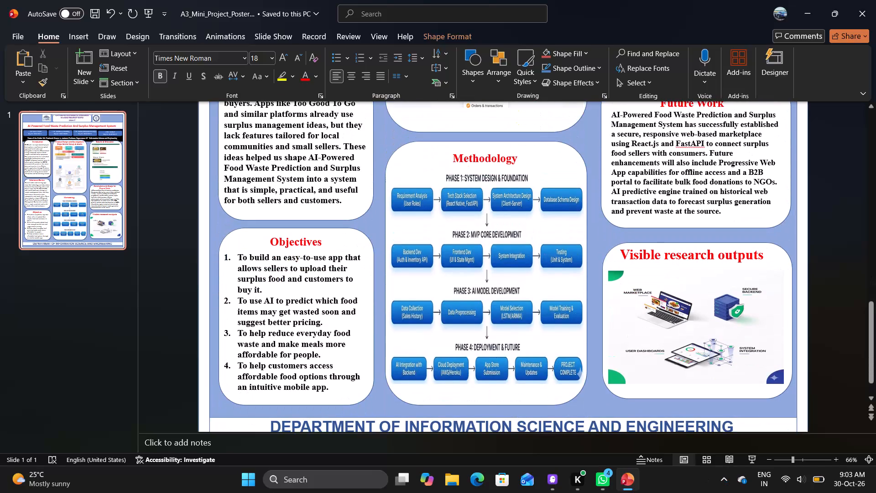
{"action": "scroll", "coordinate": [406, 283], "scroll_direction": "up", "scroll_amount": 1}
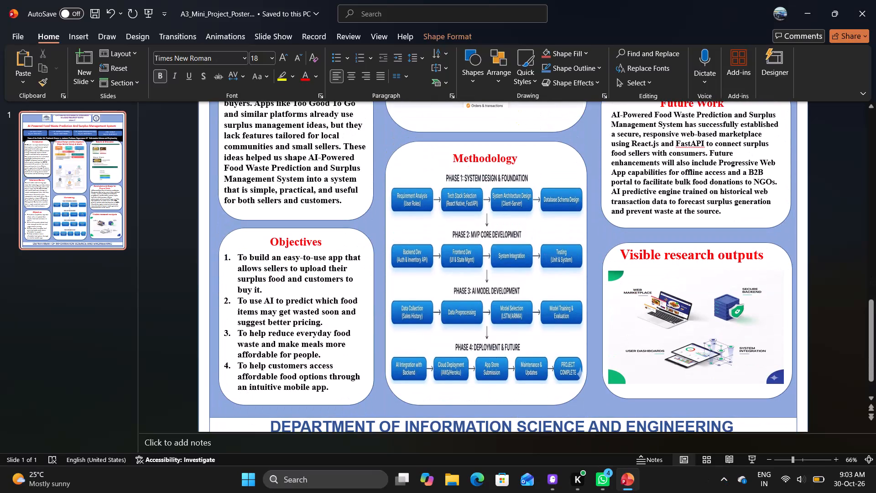
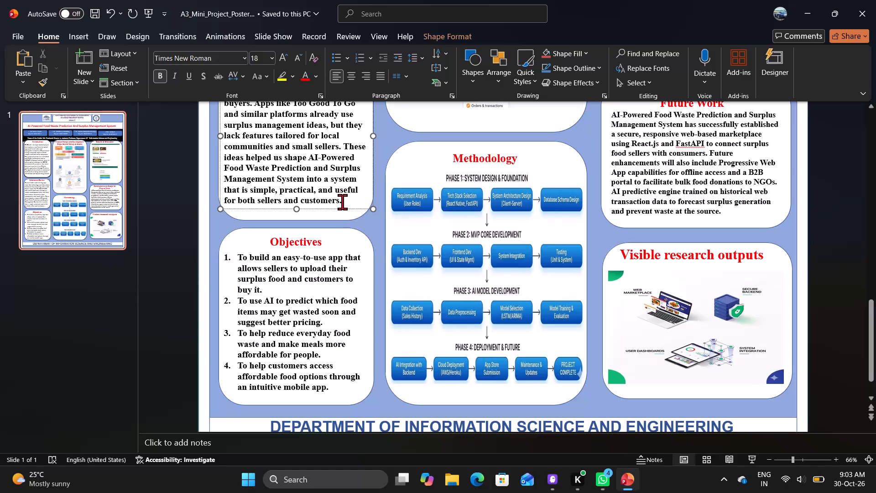
Replace the food waste text under Literature Review with the copied BiliCheck paragraph on non-invasive bilirubin and hemoglobin estimation studies.
{"action": "key", "text": "BackSpace"}
{"action": "key", "text": "BackSpace"}
{"action": "key", "text": "BackSpace"}
{"action": "key", "text": "BackSpace"}
{"action": "key", "text": "BackSpace"}
{"action": "key", "text": "BackSpace"}
{"action": "key", "text": "BackSpace"}
{"action": "key", "text": "BackSpace"}
{"action": "key", "text": "BackSpace"}
{"action": "key", "text": "BackSpace"}
{"action": "key", "text": "BackSpace"}
{"action": "key", "text": "BackSpace"}
{"action": "key", "text": "BackSpace"}
{"action": "key", "text": "BackSpace"}
{"action": "key", "text": "BackSpace"}
{"action": "key", "text": "BackSpace"}
{"action": "key", "text": "BackSpace"}
{"action": "key", "text": "BackSpace"}
{"action": "key", "text": "BackSpace"}
{"action": "key", "text": "BackSpace"}
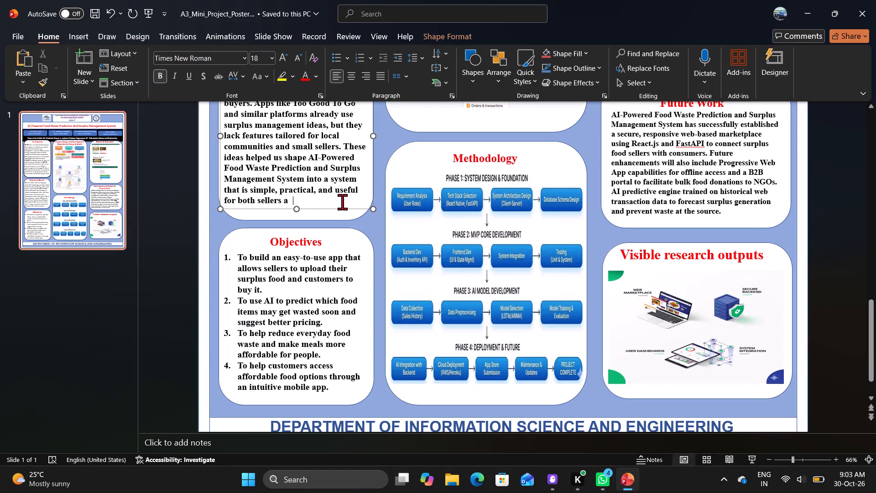
{"action": "scroll", "coordinate": [342, 202], "scroll_direction": "up", "scroll_amount": 1}
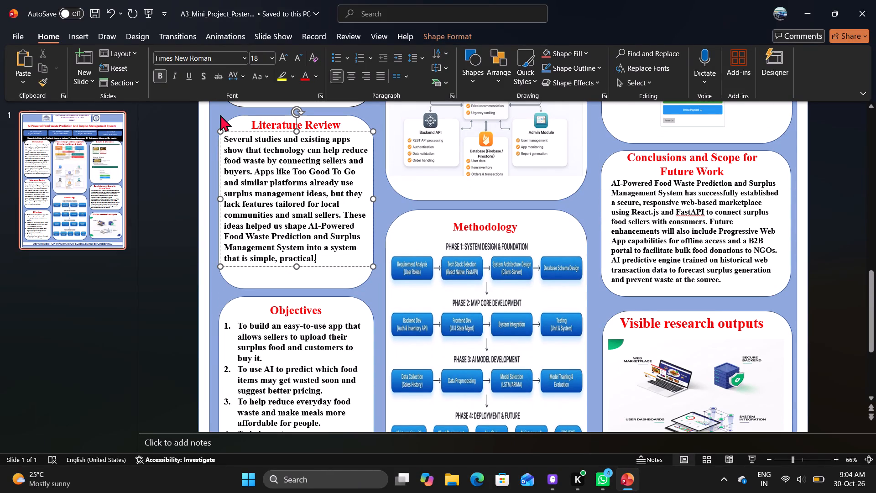
{"action": "left_click", "coordinate": [246, 169]}
{"action": "key", "text": "ctrl+a"}
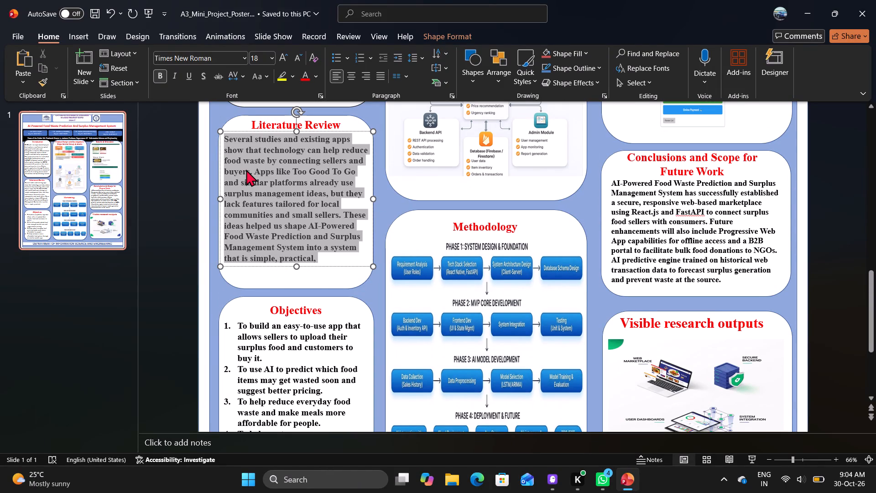
{"action": "key", "text": "BackSpace"}
{"action": "key", "text": "ctrl+v"}
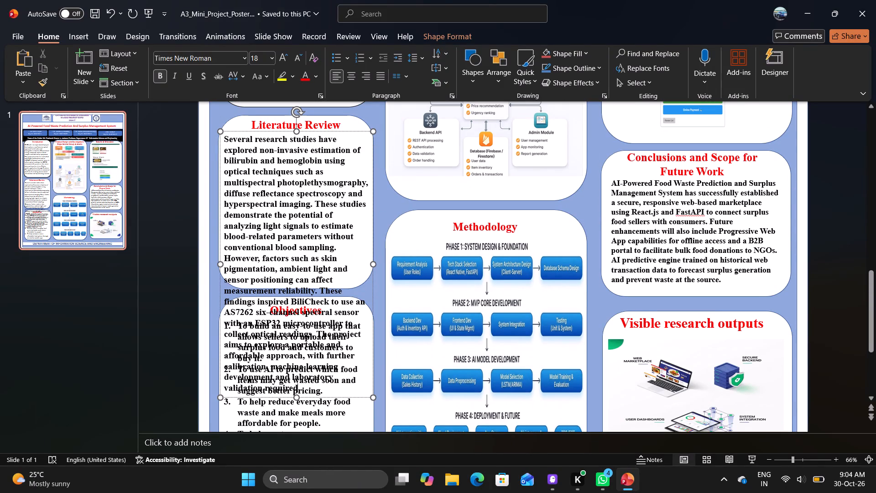
Delete the end of the Literature Review text, from "These findings inspired BiliCheck" through "validation required".
{"action": "left_click", "coordinate": [320, 292]}
{"action": "left_click_drag", "start_coordinate": [320, 292], "coordinate": [338, 389]}
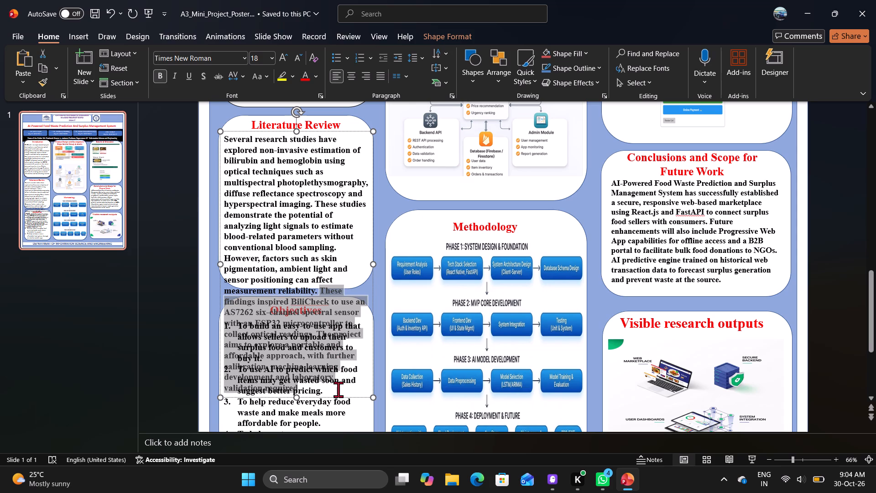
{"action": "left_click_drag", "start_coordinate": [338, 389], "coordinate": [313, 389]}
{"action": "left_click_drag", "start_coordinate": [313, 389], "coordinate": [314, 389]}
{"action": "key", "text": "BackSpace"}
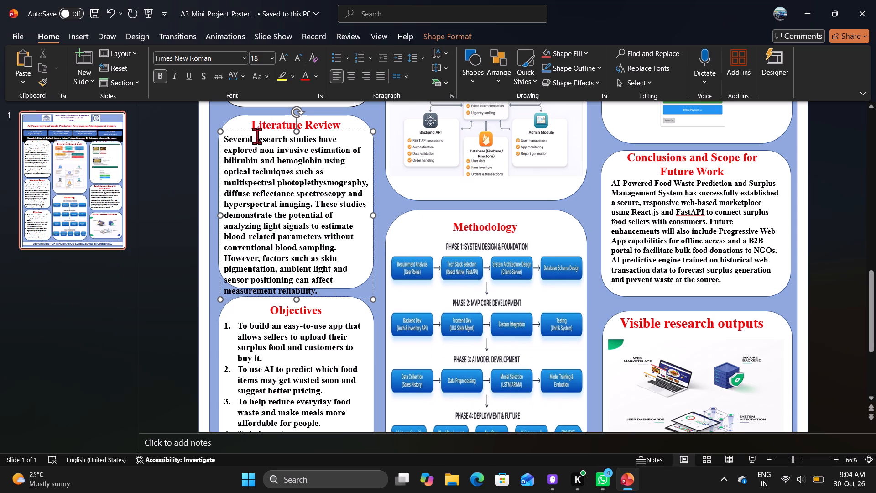
Move the Literature Review body text box slightly up so its last line fits inside the rounded card.
{"action": "left_click_drag", "start_coordinate": [255, 131], "coordinate": [255, 130]}
{"action": "left_click_drag", "start_coordinate": [255, 130], "coordinate": [256, 126]}
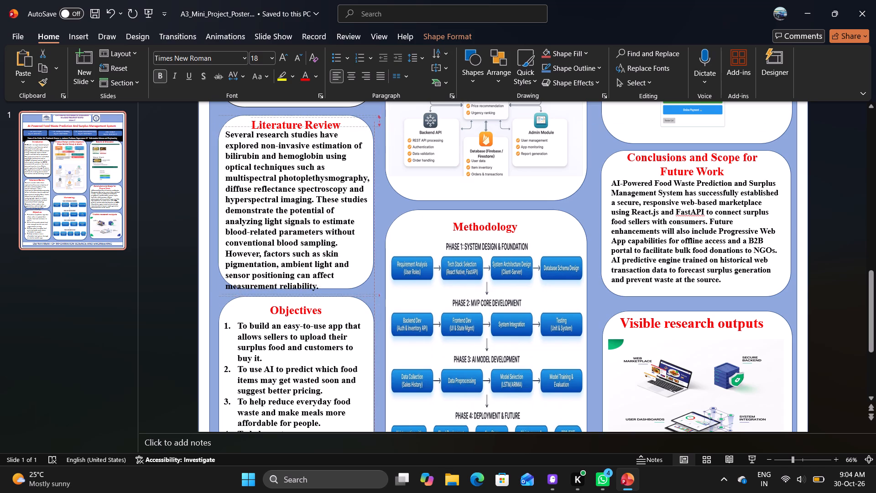
{"action": "left_click_drag", "start_coordinate": [256, 126], "coordinate": [262, 126]}
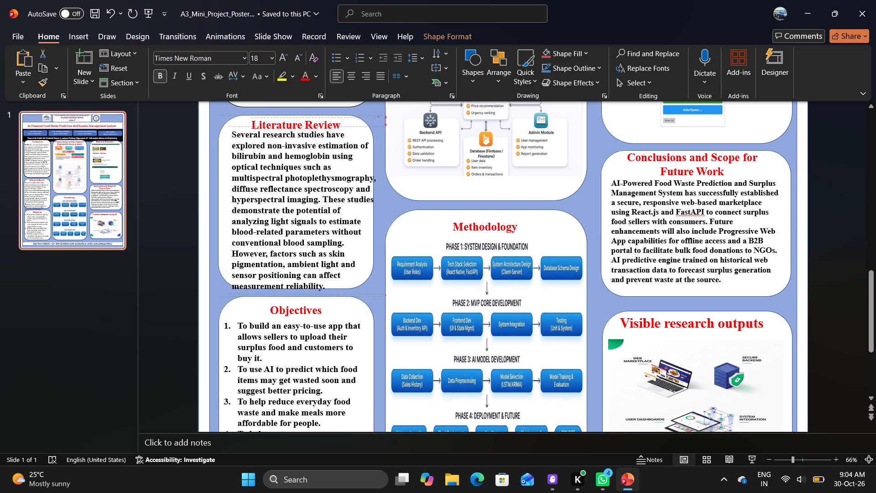
{"action": "left_click_drag", "start_coordinate": [262, 126], "coordinate": [264, 124]}
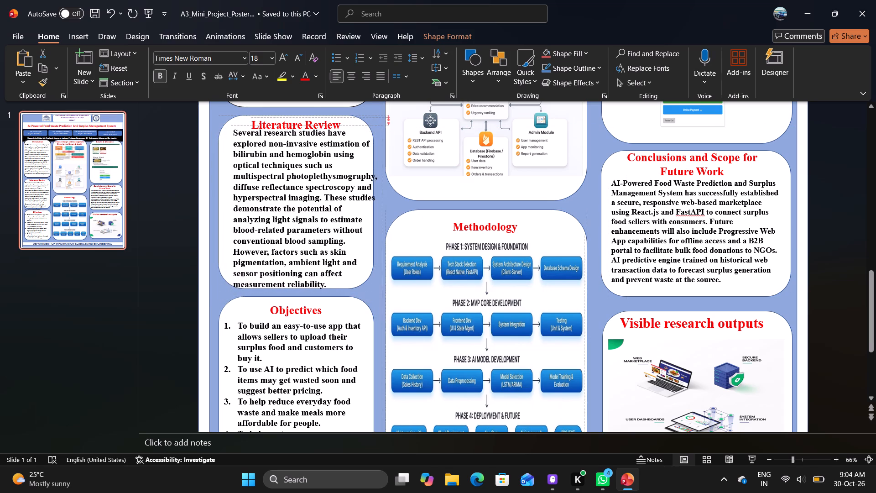
{"action": "left_click_drag", "start_coordinate": [264, 124], "coordinate": [262, 124]}
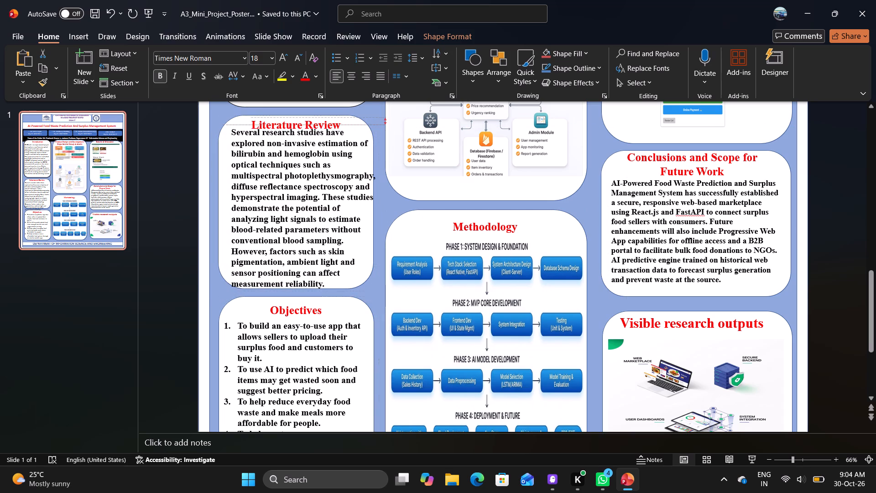
{"action": "left_click_drag", "start_coordinate": [262, 124], "coordinate": [261, 123]}
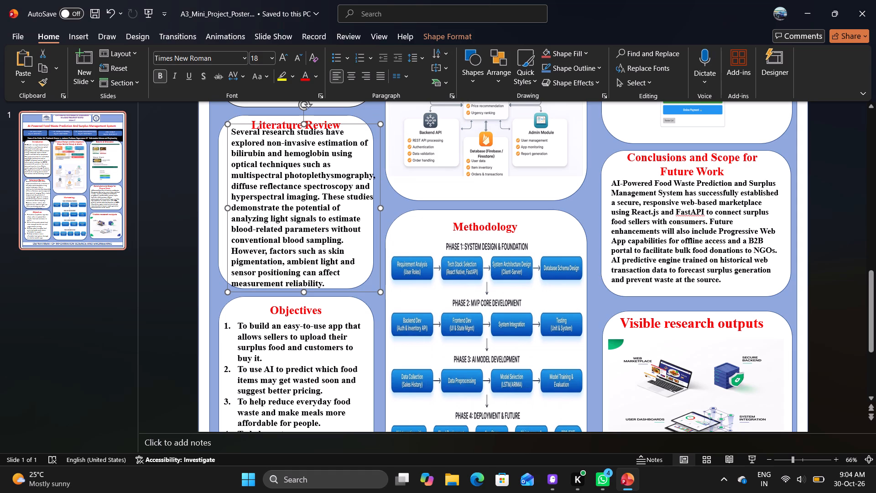
{"action": "left_click", "coordinate": [265, 127]}
Move the Literature Review body text down clear of the heading and nudge the heading slightly up.
{"action": "left_click_drag", "start_coordinate": [255, 124], "coordinate": [255, 142]}
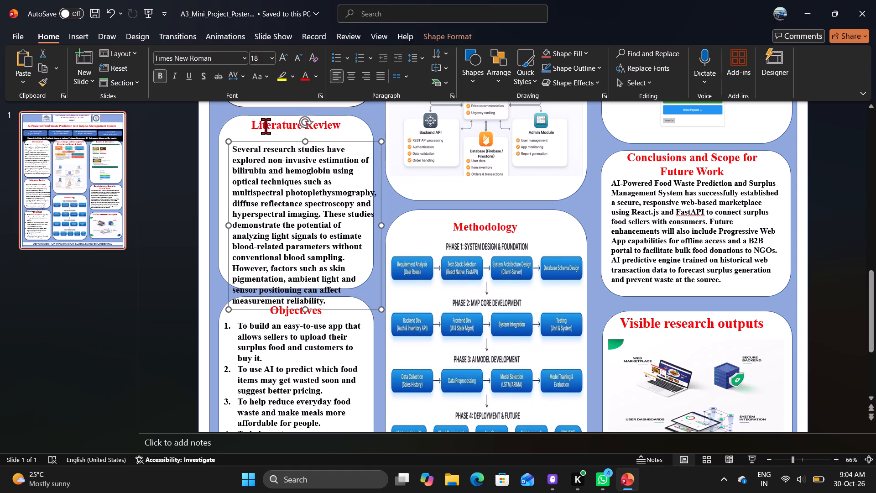
{"action": "left_click", "coordinate": [266, 126]}
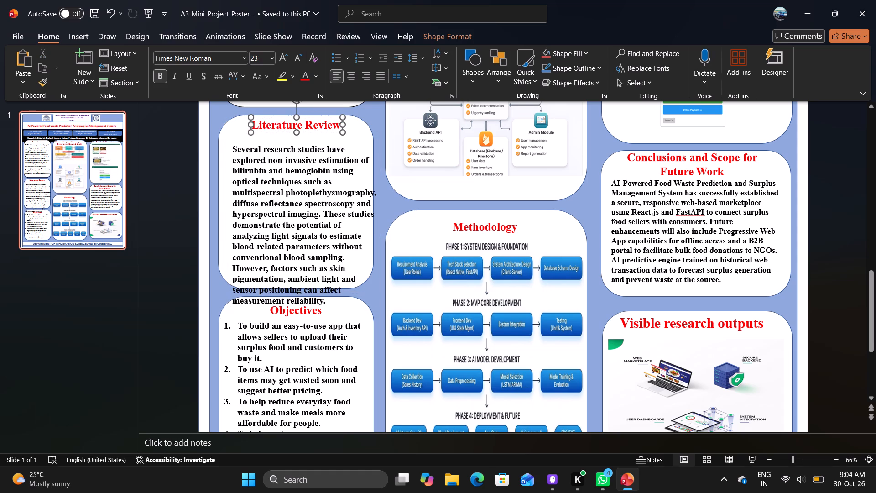
{"action": "left_click", "coordinate": [269, 116]}
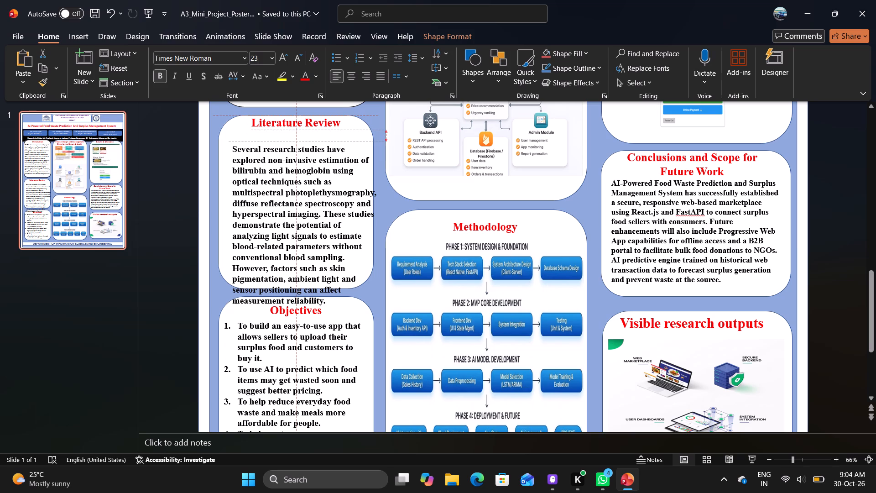
Move the Literature Review body text box back up, directly beneath its heading and above the Objectives card.
{"action": "left_click", "coordinate": [291, 166]}
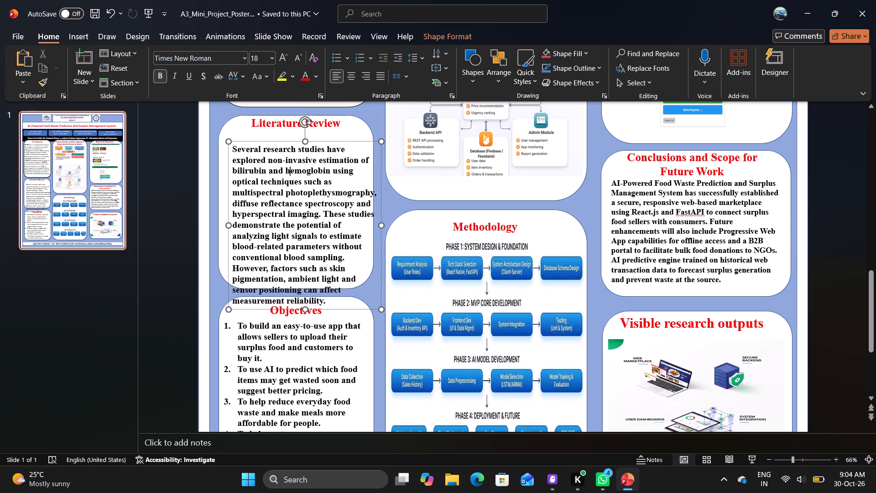
{"action": "left_click_drag", "start_coordinate": [283, 140], "coordinate": [284, 124]}
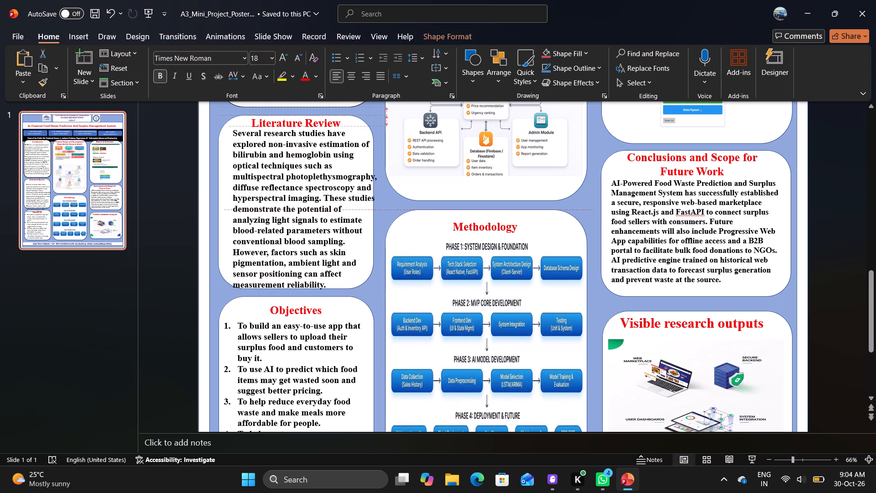
{"action": "left_click_drag", "start_coordinate": [284, 124], "coordinate": [284, 125]}
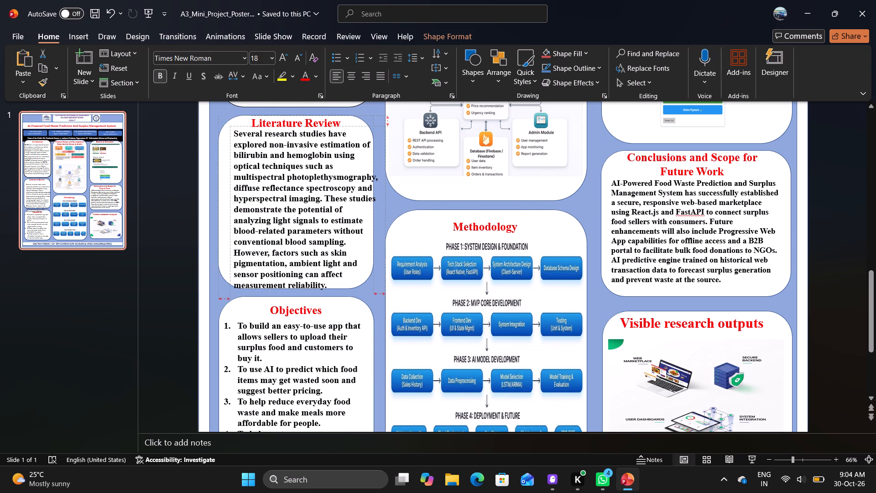
{"action": "left_click_drag", "start_coordinate": [284, 125], "coordinate": [287, 124]}
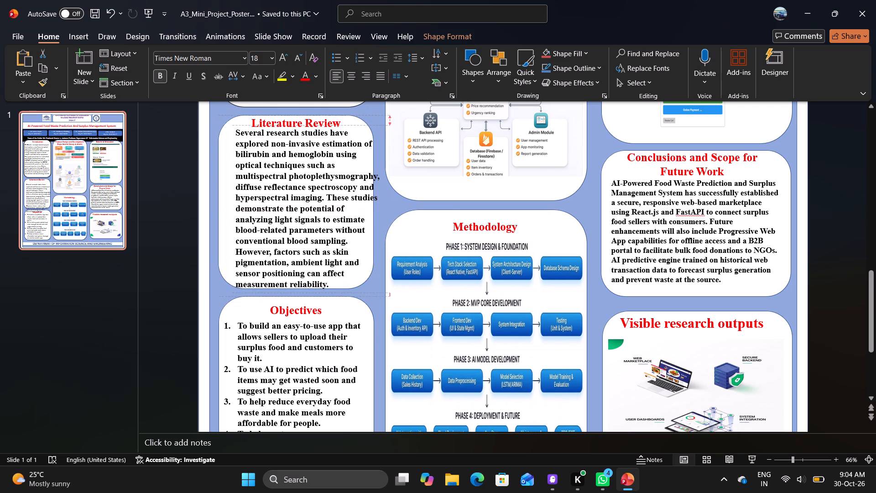
{"action": "left_click_drag", "start_coordinate": [287, 124], "coordinate": [283, 121]}
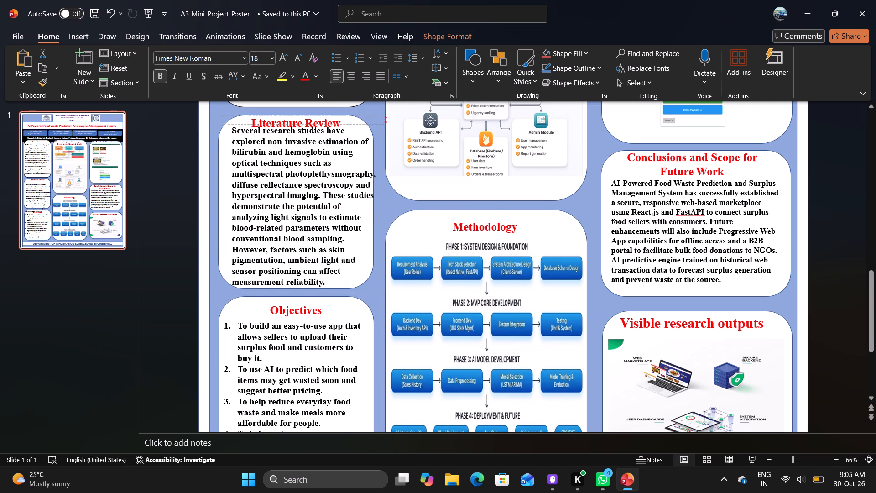
{"action": "left_click_drag", "start_coordinate": [283, 121], "coordinate": [283, 123]}
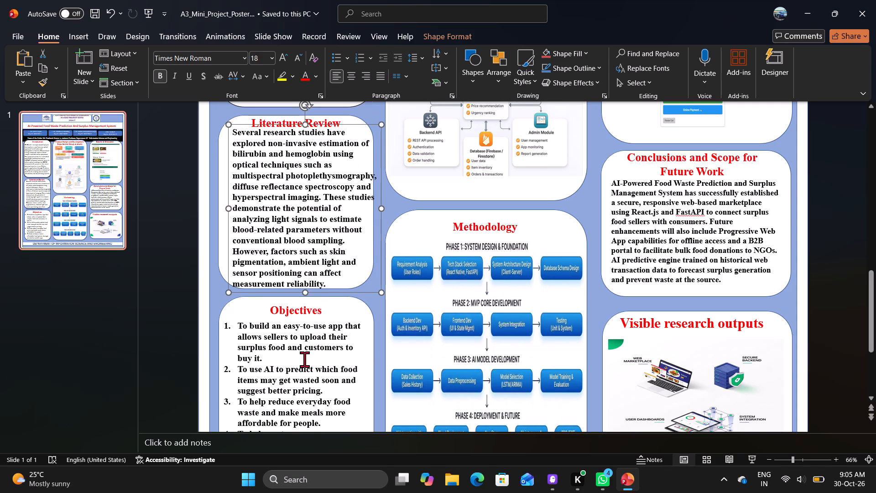
Resize the Literature Review body text box, extending its left edge outward and pulling in its right edge to fit the card's width.
{"action": "scroll", "coordinate": [304, 359], "scroll_direction": "up", "scroll_amount": 1}
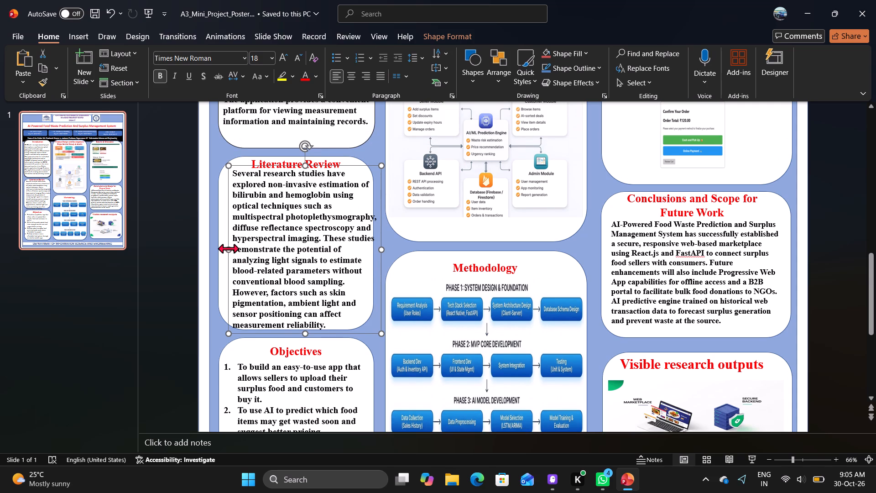
{"action": "left_click_drag", "start_coordinate": [230, 250], "coordinate": [225, 249]}
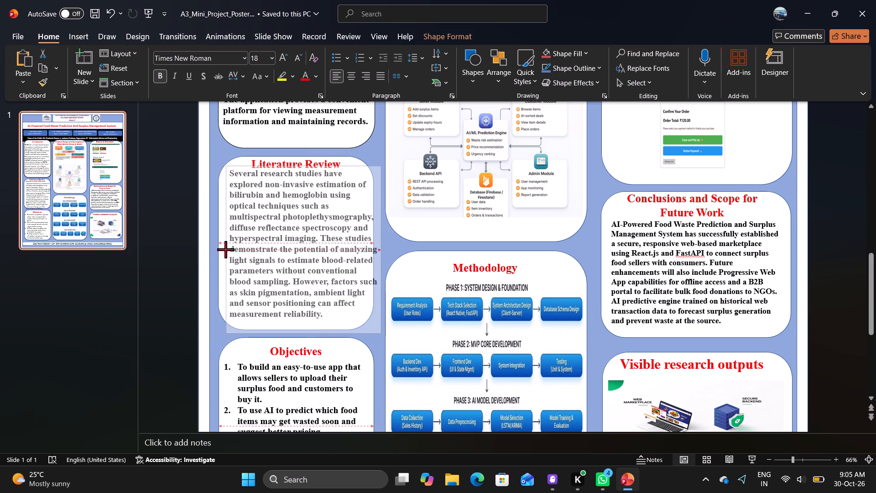
{"action": "left_click_drag", "start_coordinate": [225, 249], "coordinate": [222, 247]}
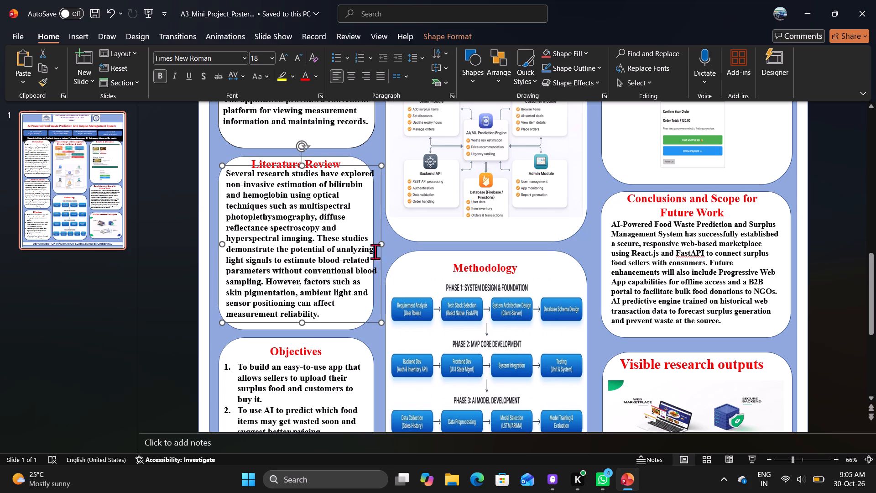
{"action": "left_click_drag", "start_coordinate": [381, 245], "coordinate": [377, 245]}
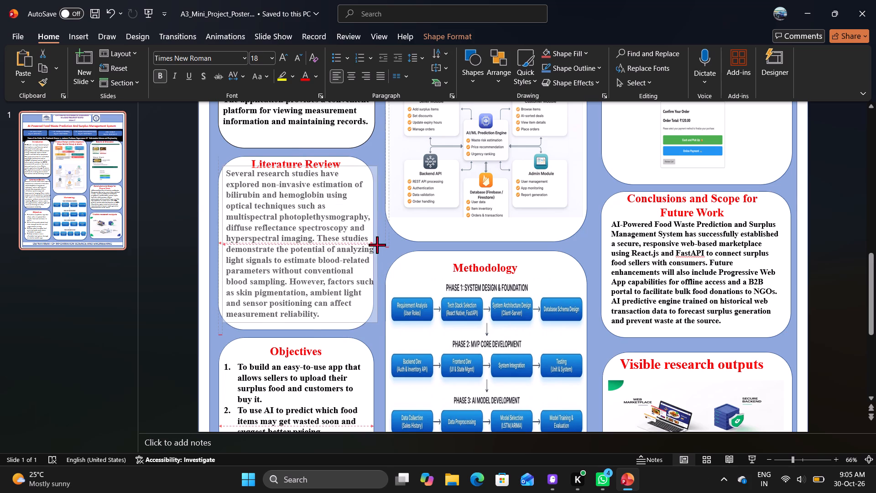
{"action": "left_click_drag", "start_coordinate": [377, 245], "coordinate": [380, 243]}
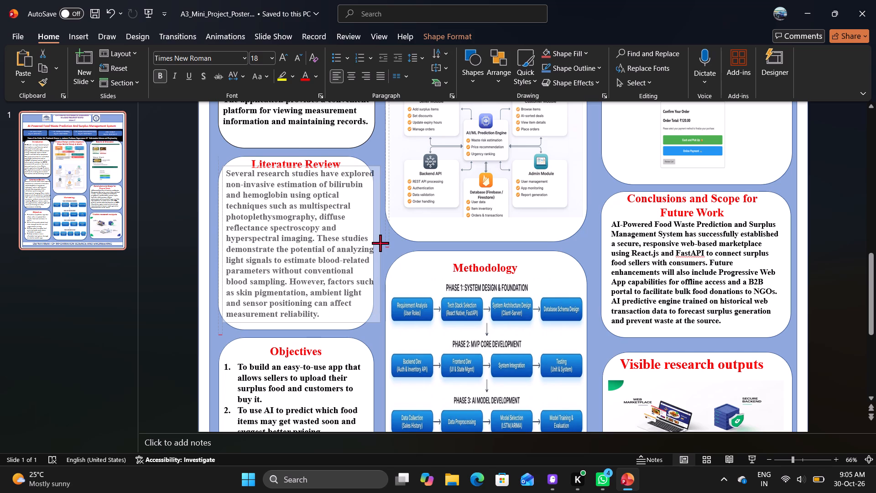
{"action": "left_click_drag", "start_coordinate": [380, 243], "coordinate": [379, 243]}
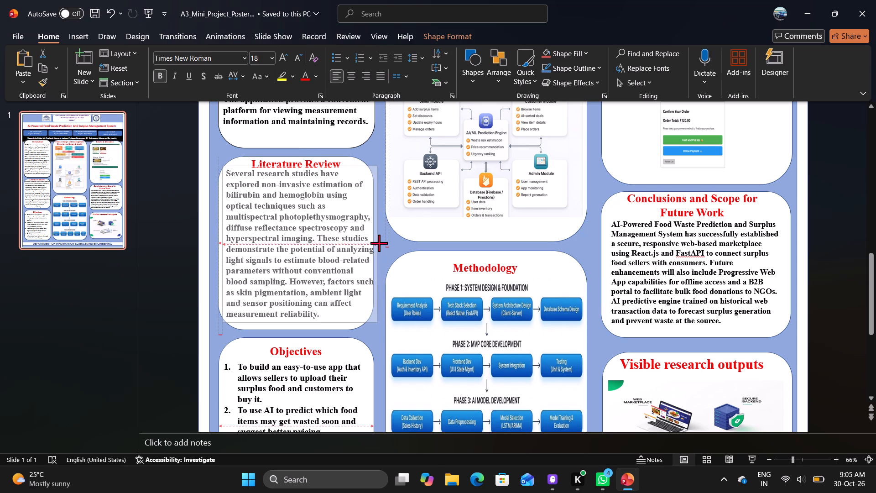
{"action": "left_click_drag", "start_coordinate": [379, 243], "coordinate": [377, 243]}
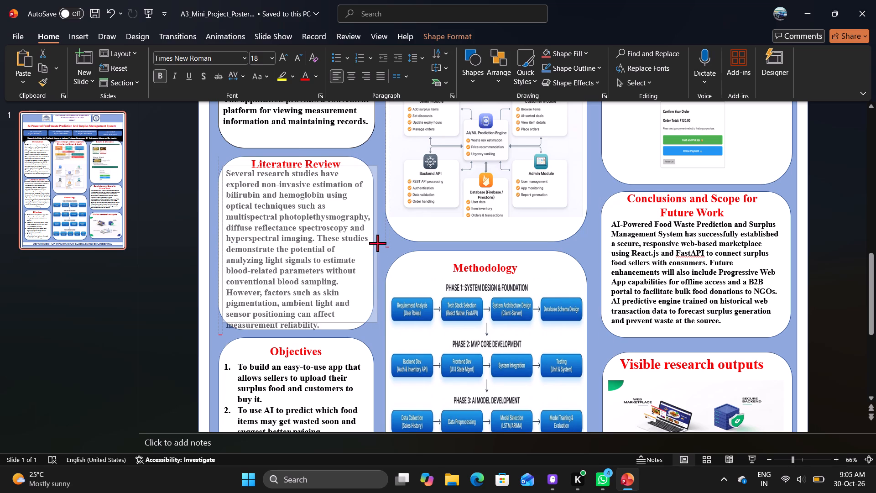
{"action": "left_click_drag", "start_coordinate": [377, 243], "coordinate": [376, 243]}
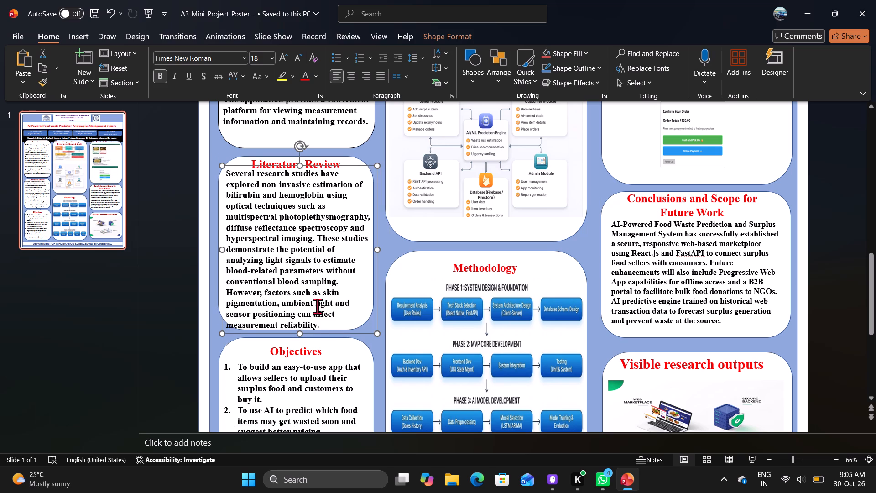
{"action": "left_click_drag", "start_coordinate": [300, 333], "coordinate": [301, 326]}
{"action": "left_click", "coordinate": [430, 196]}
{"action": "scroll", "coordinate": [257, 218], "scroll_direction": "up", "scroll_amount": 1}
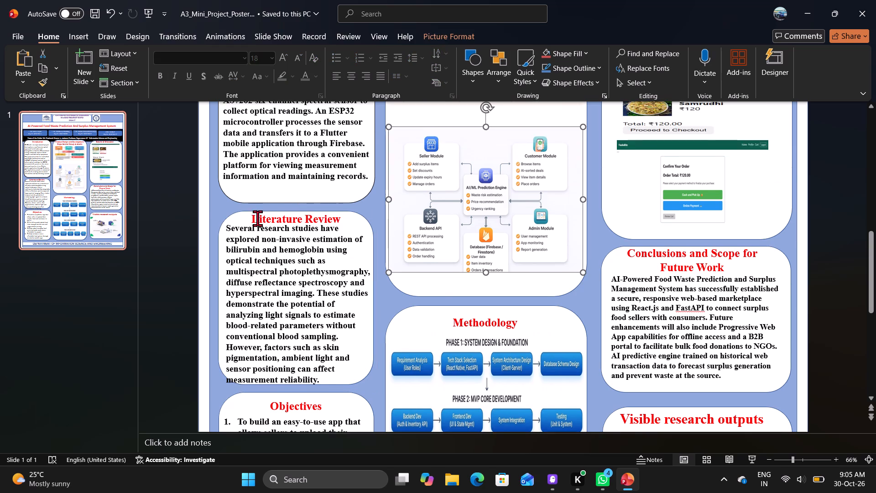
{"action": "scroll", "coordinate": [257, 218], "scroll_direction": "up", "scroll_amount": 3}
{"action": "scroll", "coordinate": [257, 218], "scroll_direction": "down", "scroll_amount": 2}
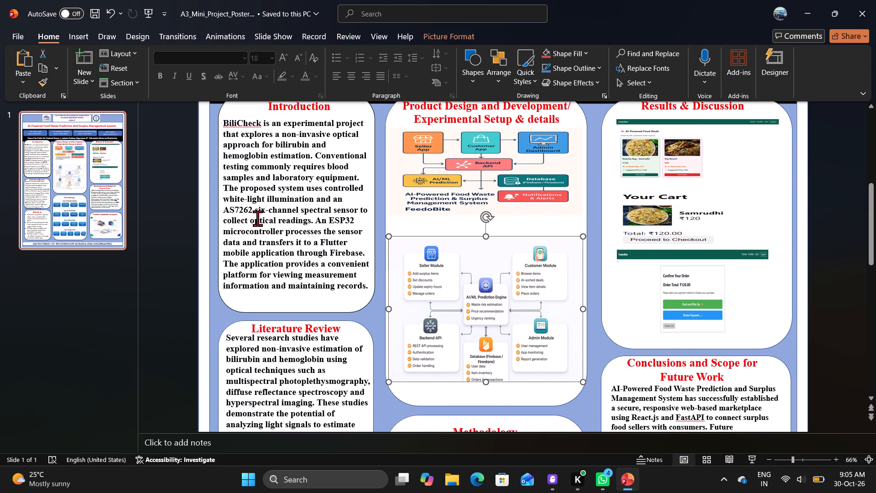
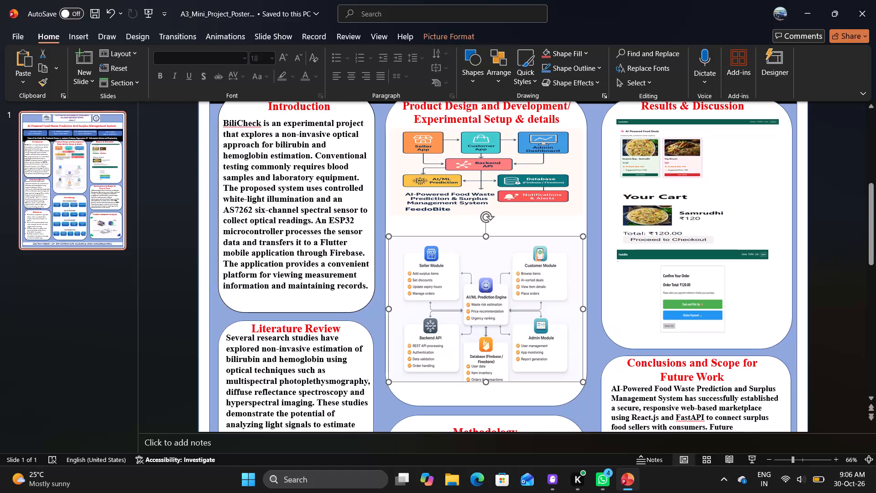
Activate the Literature Review body text box for editing, within the paragraph on non-invasive estimation studies.
{"action": "scroll", "coordinate": [270, 354], "scroll_direction": "down", "scroll_amount": 2}
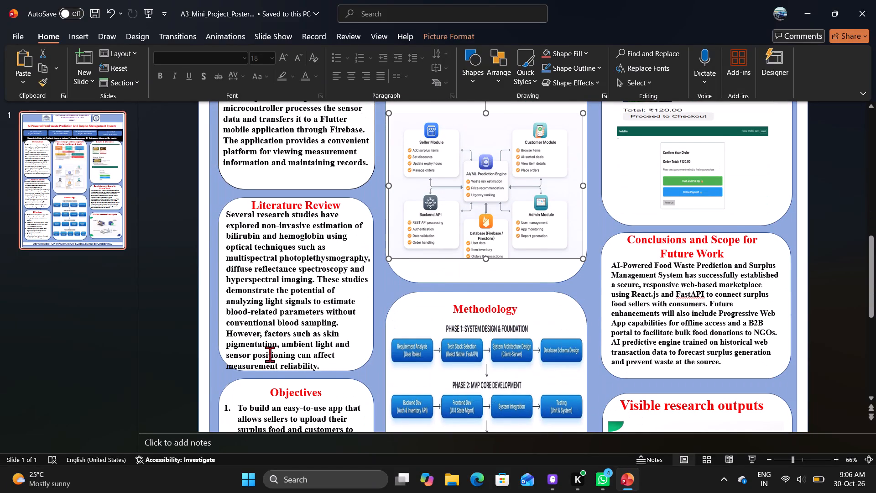
{"action": "left_click", "coordinate": [278, 130]}
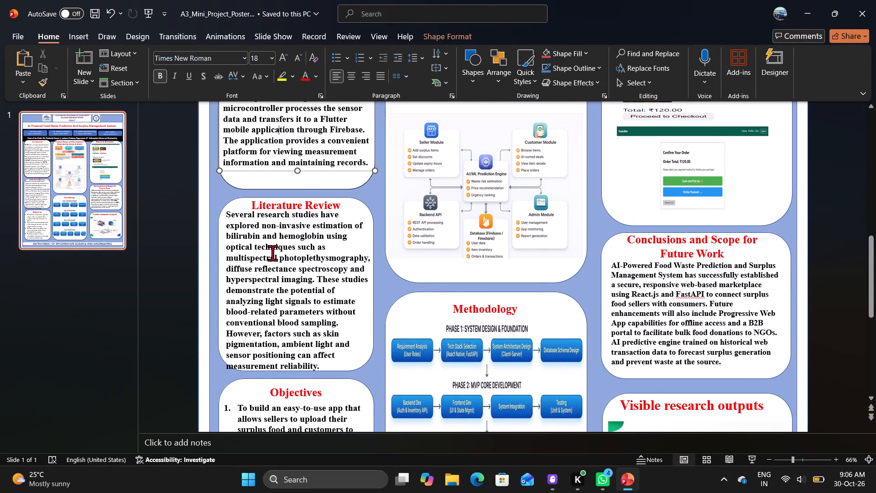
{"action": "left_click", "coordinate": [272, 253]}
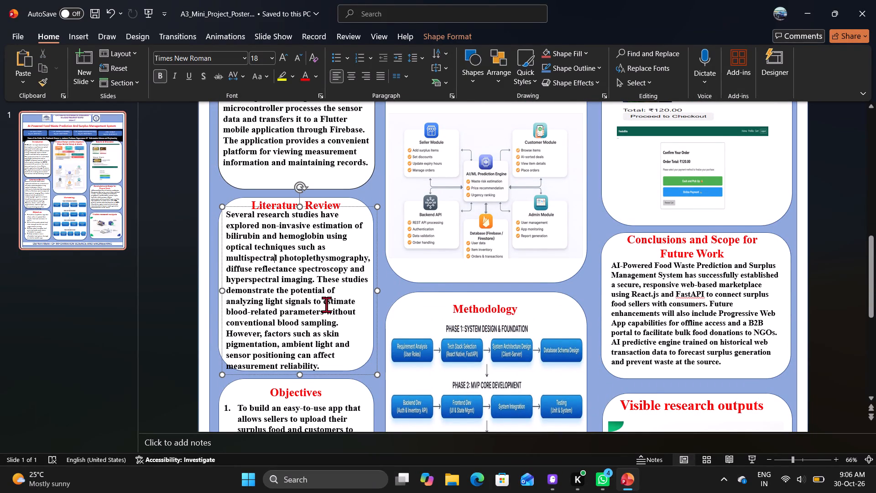
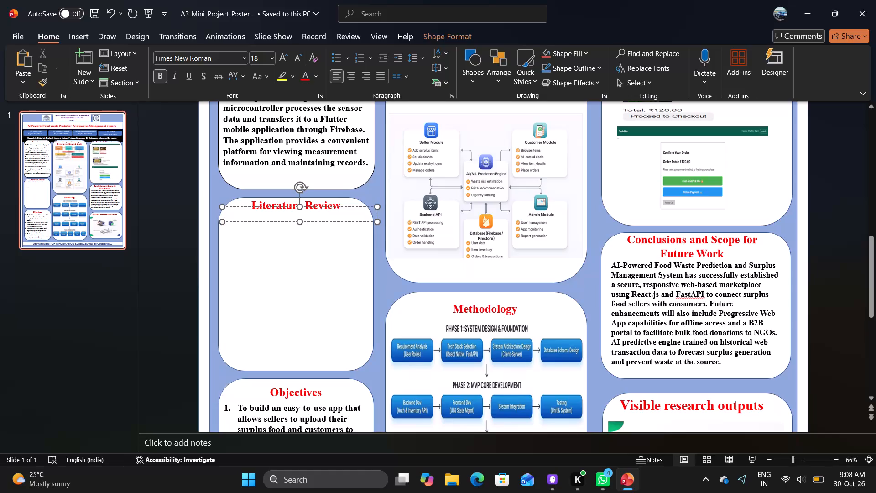
Paste the paragraph on non-invasive hemoglobin and bilirubin estimation papers into the Literature Review body and shift its box slightly below the heading.
{"action": "key", "text": "ctrl+v"}
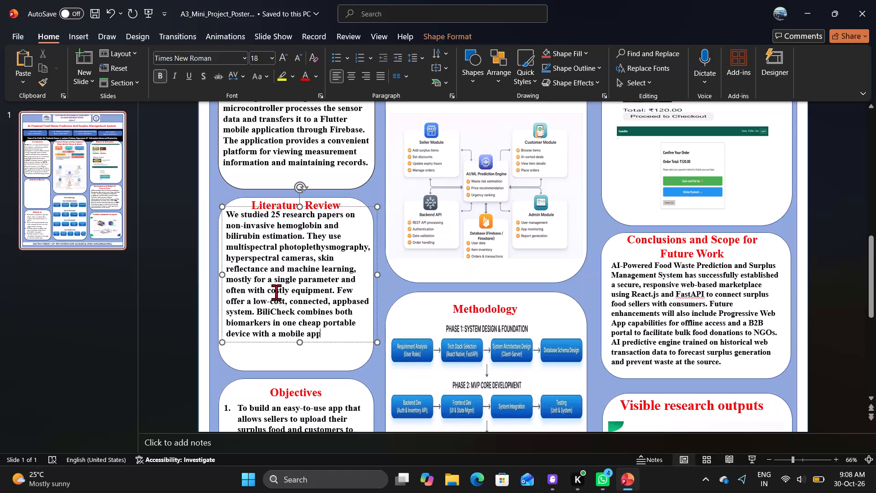
{"action": "left_click", "coordinate": [338, 206]}
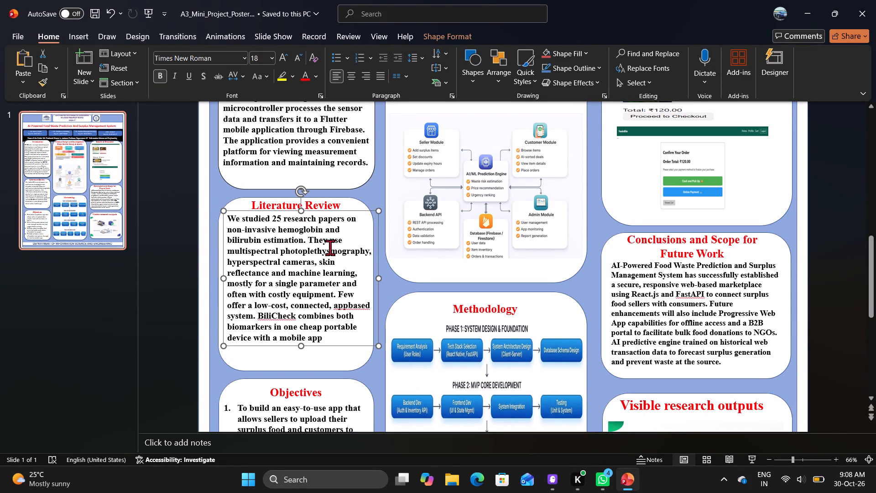
Delete the paper count "25" from the Literature Review's opening sentence, "We studied 25 research papers".
{"action": "left_click", "coordinate": [281, 219]}
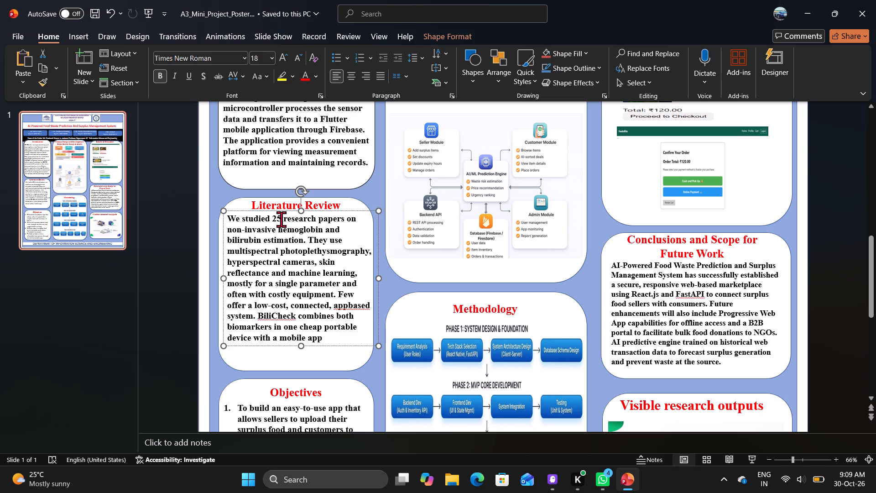
{"action": "key", "text": "BackSpace"}
{"action": "key", "text": "BackSpace"}
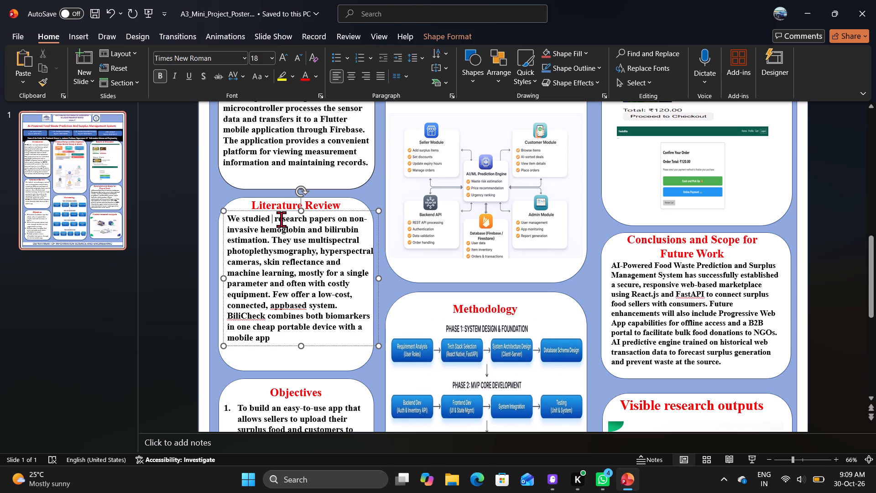
Correct the Literature Review paragraph: insert 18 before "research papers" and split "appbased" into "app based".
{"action": "type", "text": "18"}
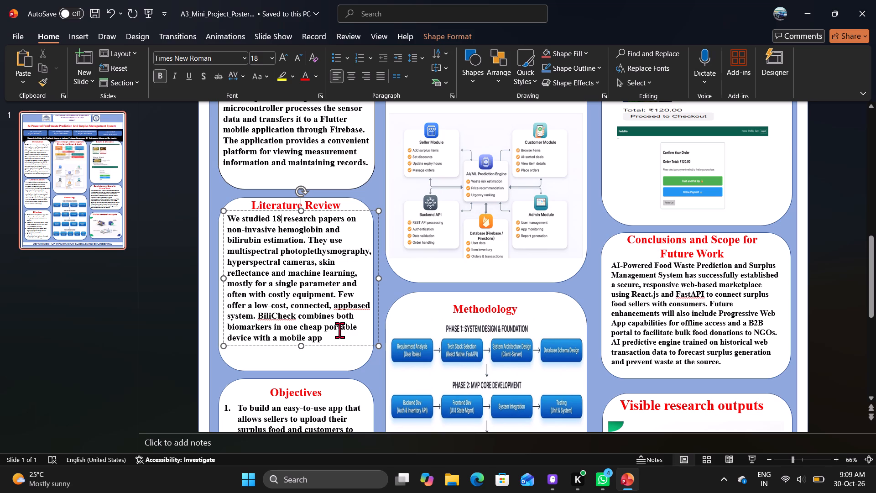
{"action": "left_click", "coordinate": [349, 307]}
{"action": "key", "text": "space"}
Narrow the Literature Review body text box and shift it slightly so the paragraph fits inside its rounded card.
{"action": "left_click_drag", "start_coordinate": [330, 338], "coordinate": [303, 285]}
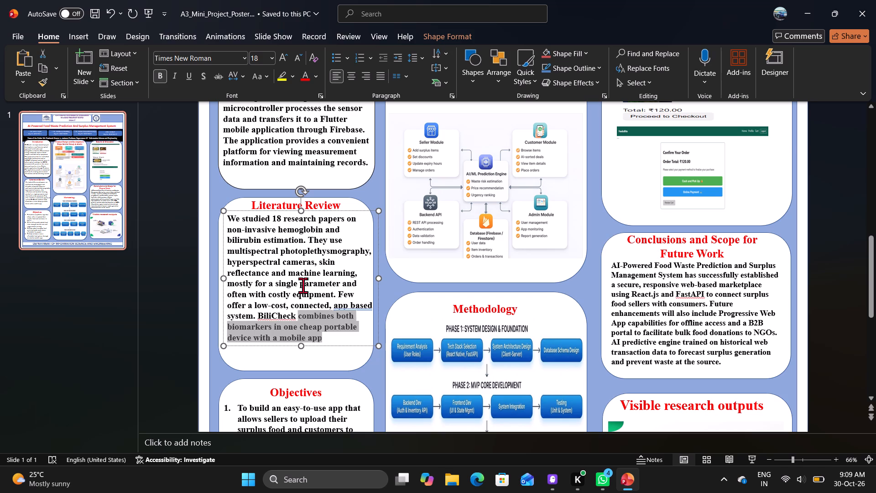
{"action": "left_click_drag", "start_coordinate": [303, 285], "coordinate": [234, 220]}
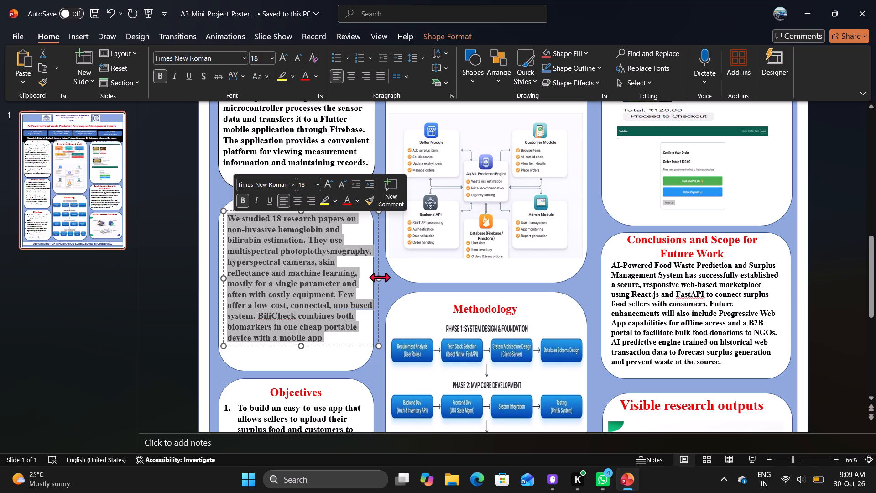
{"action": "left_click_drag", "start_coordinate": [380, 277], "coordinate": [371, 296]}
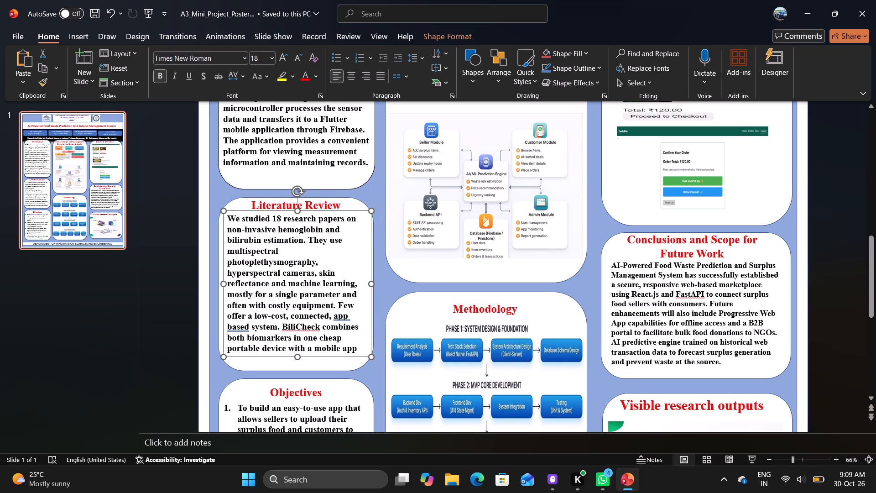
{"action": "left_click", "coordinate": [351, 210]}
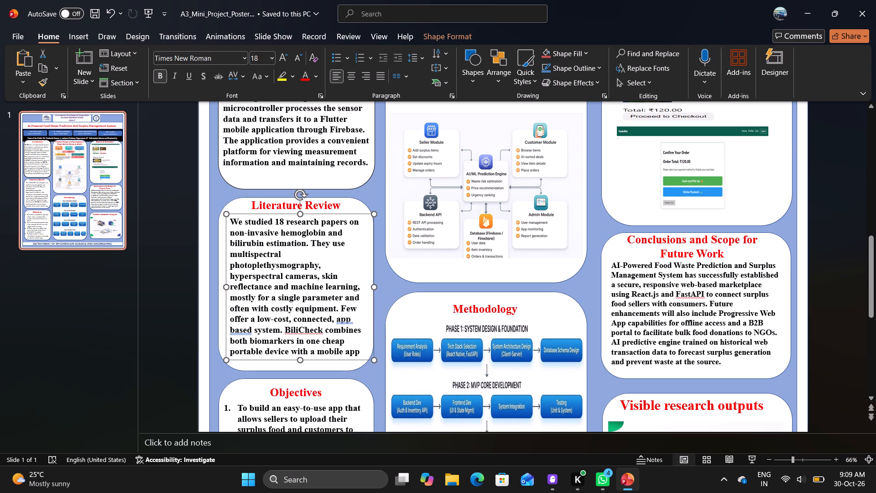
{"action": "scroll", "coordinate": [535, 229], "scroll_direction": "down", "scroll_amount": 1}
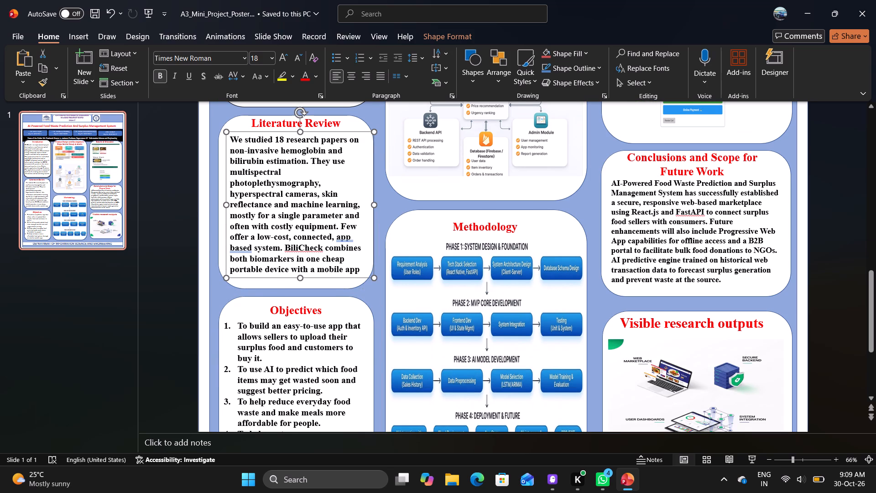
{"action": "scroll", "coordinate": [535, 229], "scroll_direction": "up", "scroll_amount": 2}
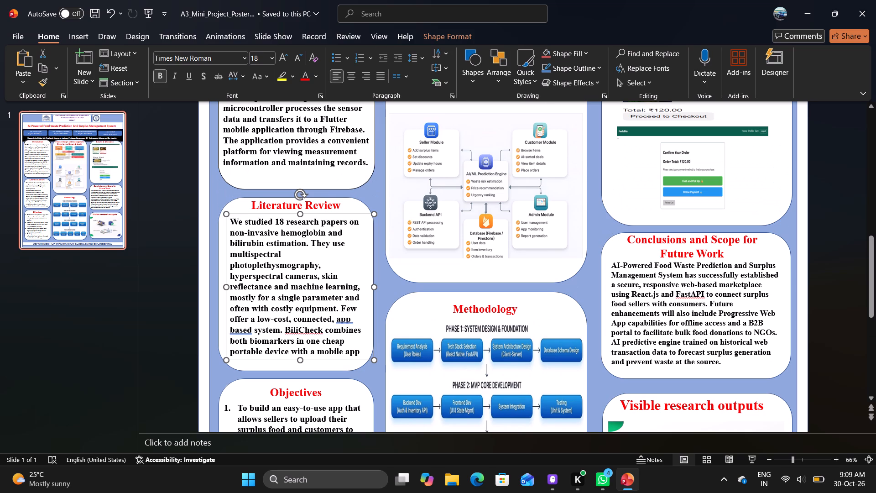
{"action": "scroll", "coordinate": [535, 229], "scroll_direction": "up", "scroll_amount": 1}
{"action": "scroll", "coordinate": [535, 229], "scroll_direction": "down", "scroll_amount": 1}
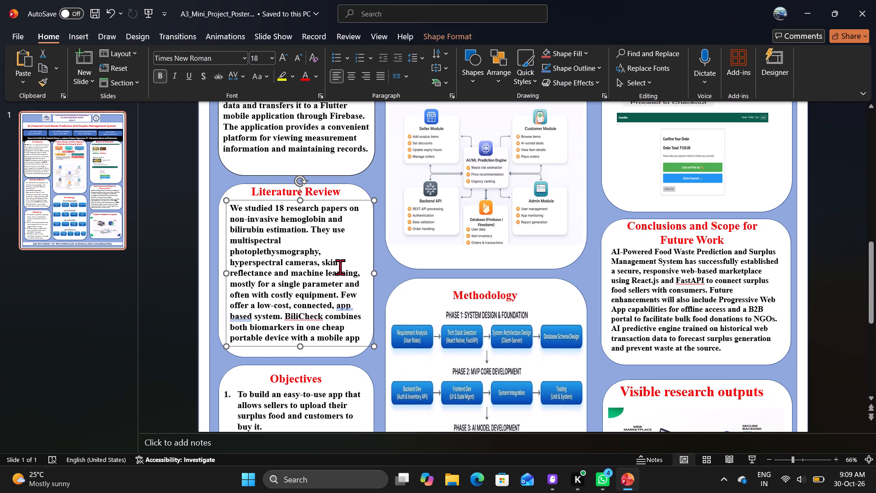
{"action": "left_click_drag", "start_coordinate": [372, 276], "coordinate": [367, 277]}
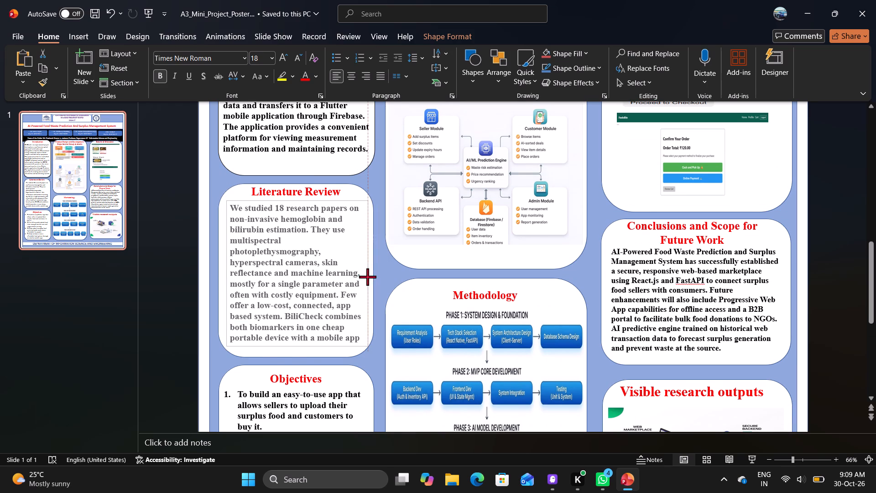
{"action": "left_click_drag", "start_coordinate": [367, 277], "coordinate": [368, 273]}
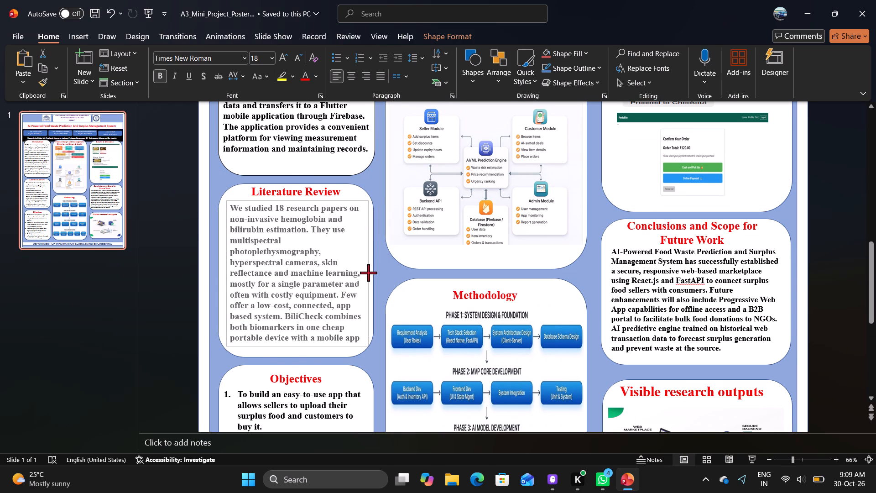
Narrow the Literature Review body text box slightly by pulling its right edge inward, within the rounded card.
{"action": "left_click_drag", "start_coordinate": [368, 273], "coordinate": [365, 273]}
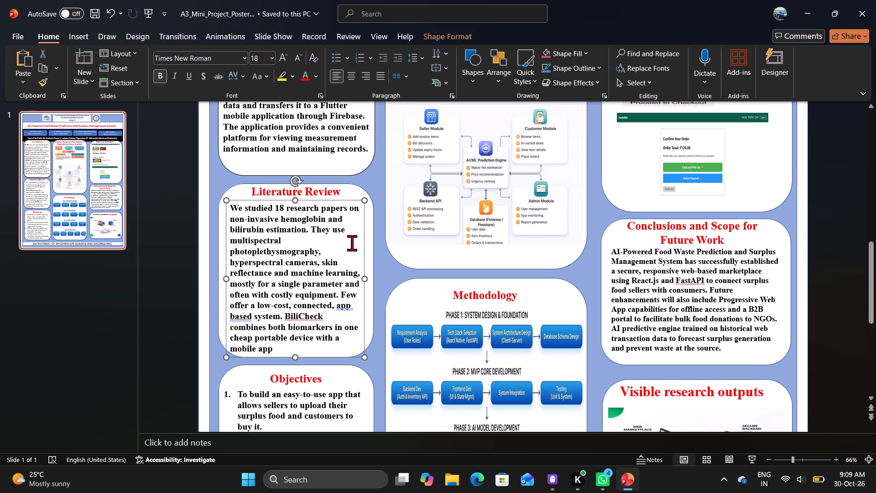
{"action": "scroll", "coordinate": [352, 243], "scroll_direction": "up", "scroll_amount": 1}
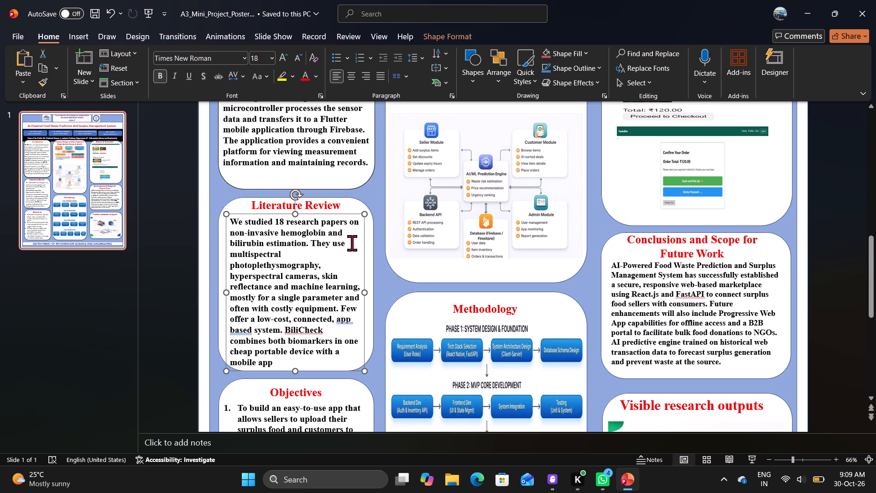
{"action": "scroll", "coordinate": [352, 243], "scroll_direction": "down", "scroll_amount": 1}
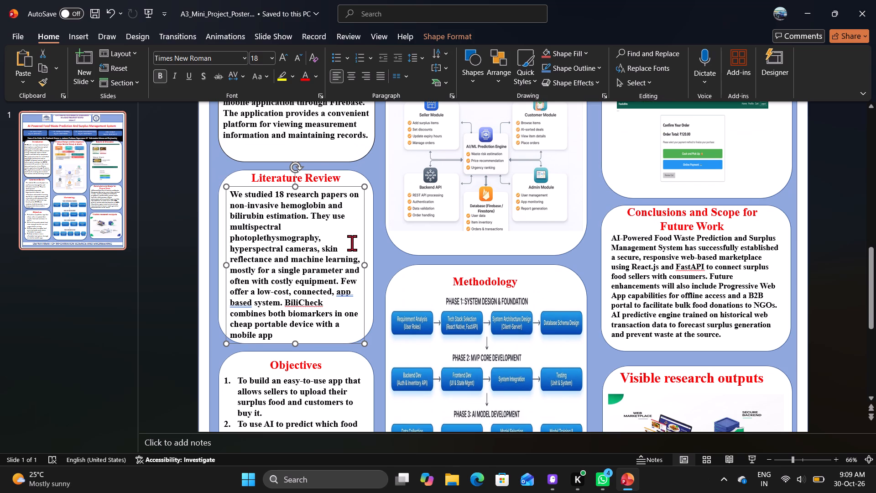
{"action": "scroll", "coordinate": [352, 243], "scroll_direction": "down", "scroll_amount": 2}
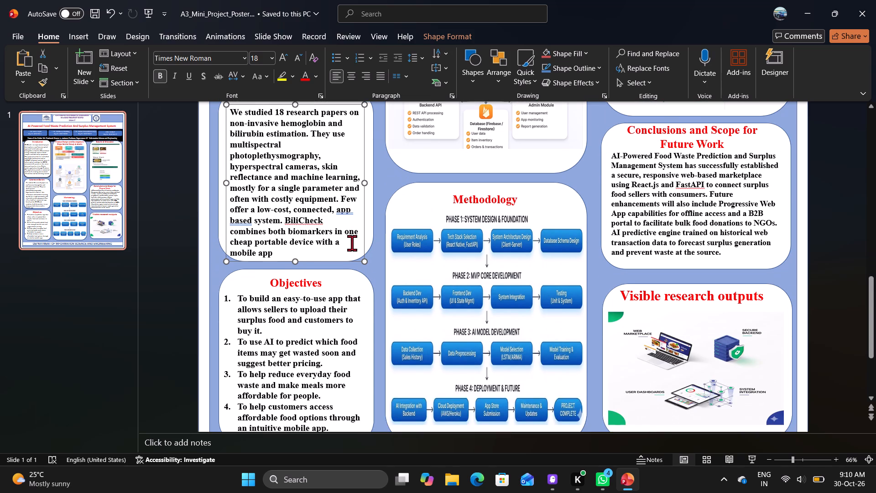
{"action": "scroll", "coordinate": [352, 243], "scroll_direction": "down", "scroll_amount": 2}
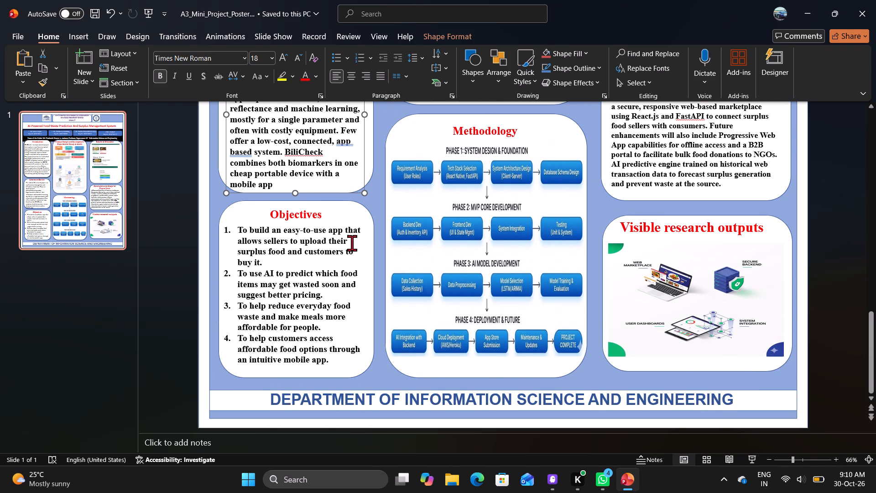
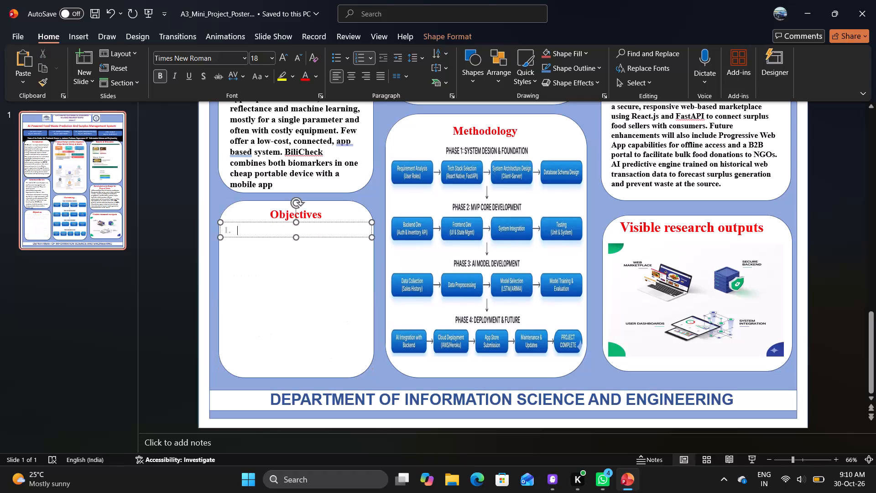
Paste the copied BiliCheck objectives text into the empty numbered list in the Objectives card.
{"action": "key", "text": "ctrl+v"}
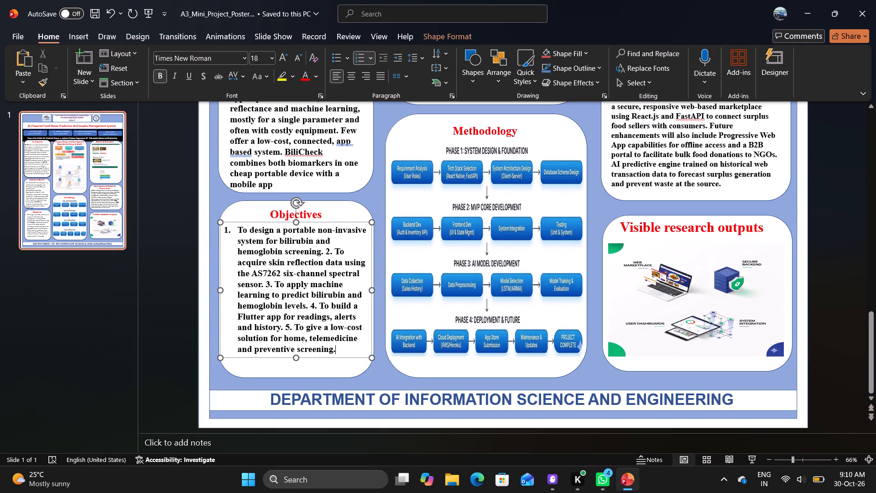
Split the pasted objectives into separate numbered items, starting a new item before "2. To acquire skin reflection data".
{"action": "left_click", "coordinate": [326, 253]}
{"action": "key", "text": "Return"}
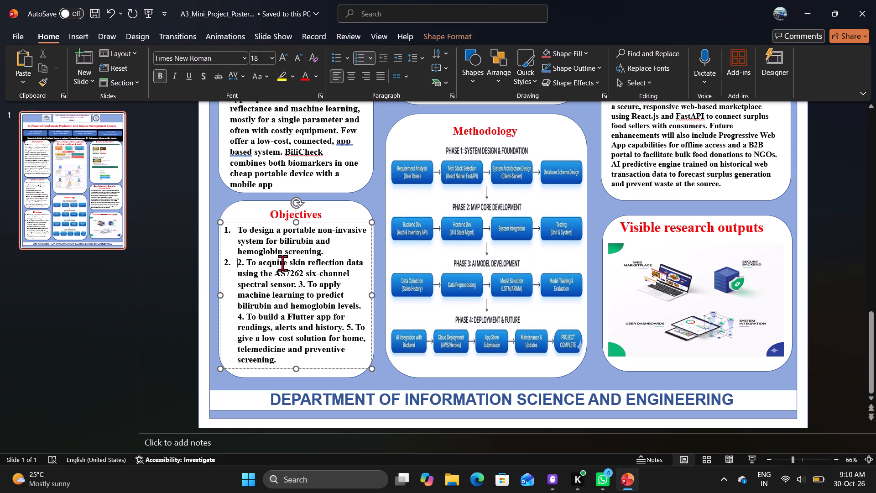
Make the "To apply machine learning" objective its own numbered item and delete the duplicate typed numbers 2. and 3. from the Objectives list.
{"action": "left_click", "coordinate": [299, 285]}
{"action": "key", "text": "Return"}
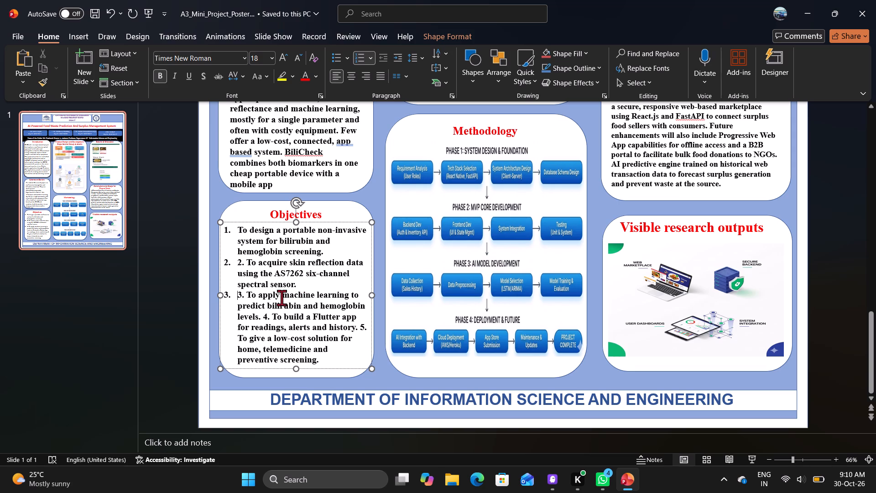
{"action": "left_click", "coordinate": [245, 264]}
{"action": "key", "text": "BackSpace"}
{"action": "key", "text": "BackSpace"}
{"action": "key", "text": "BackSpace"}
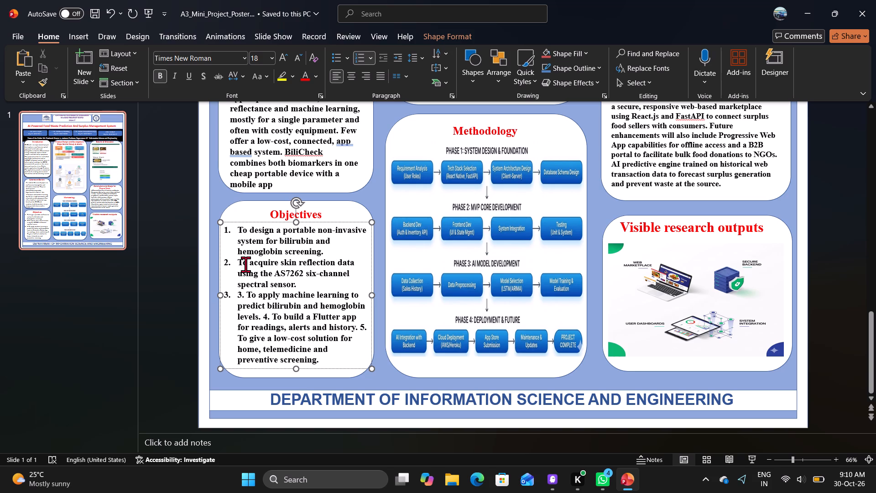
{"action": "left_click", "coordinate": [246, 297]}
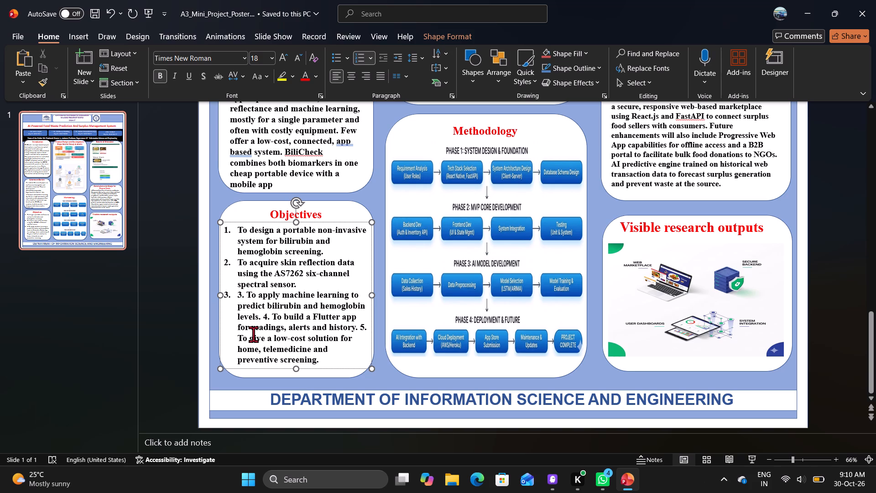
{"action": "key", "text": "BackSpace"}
{"action": "key", "text": "BackSpace"}
{"action": "key", "text": "BackSpace"}
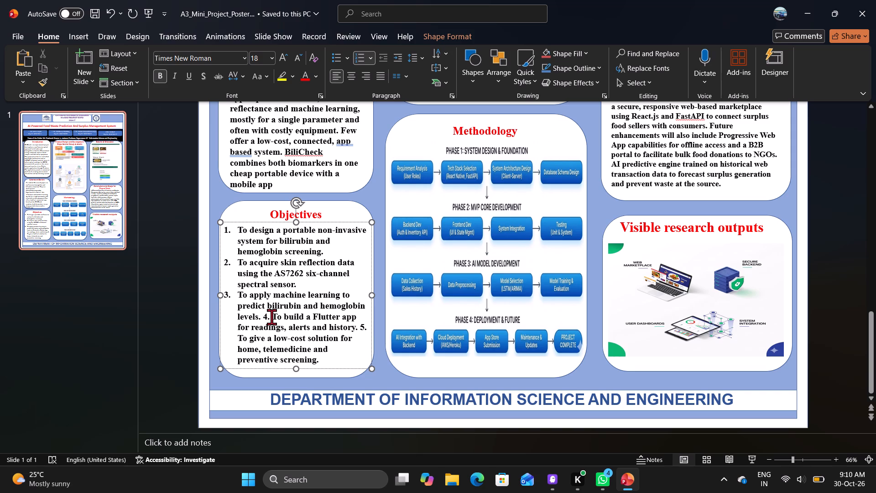
Split the Flutter app and low-cost solution objectives into separate numbered items, deleting their duplicate typed numbers 4. and 5.
{"action": "left_click", "coordinate": [271, 317]}
{"action": "key", "text": "BackSpace"}
{"action": "key", "text": "BackSpace"}
{"action": "key", "text": "BackSpace"}
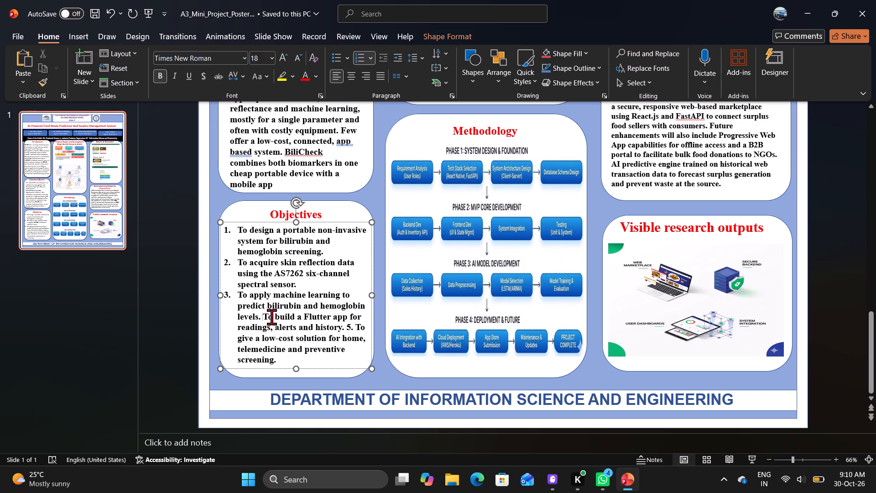
{"action": "key", "text": "Return"}
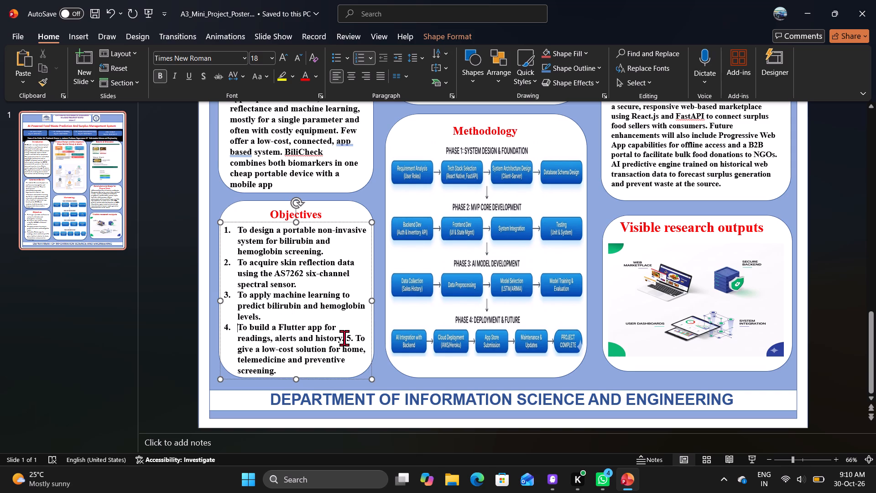
{"action": "left_click_drag", "start_coordinate": [322, 368], "coordinate": [302, 331]}
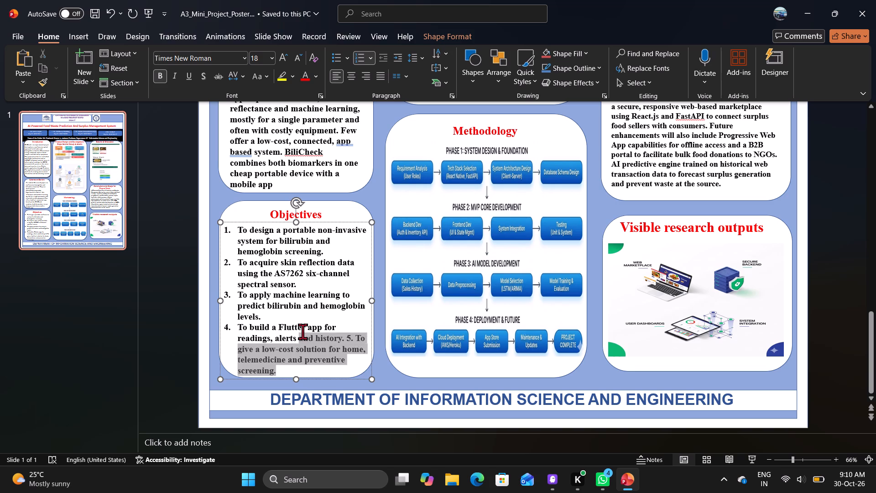
{"action": "left_click_drag", "start_coordinate": [302, 331], "coordinate": [266, 273]}
{"action": "left_click", "coordinate": [283, 291]}
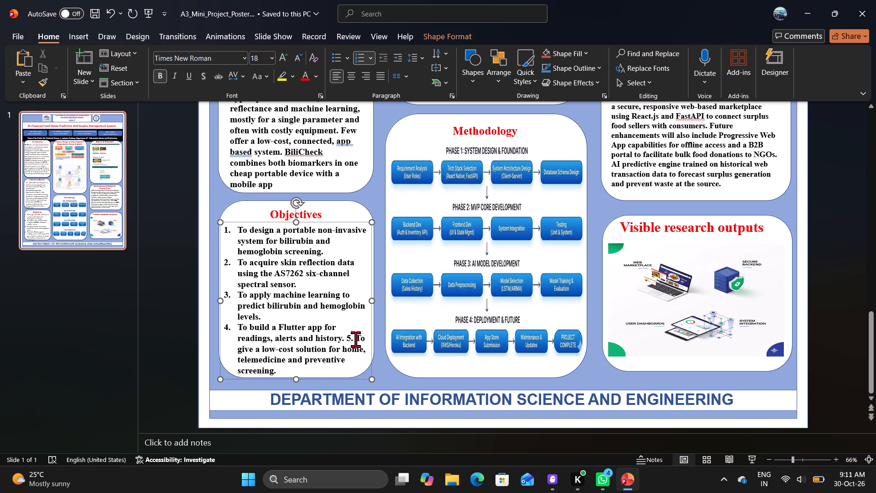
{"action": "left_click", "coordinate": [347, 339]}
{"action": "key", "text": "Return"}
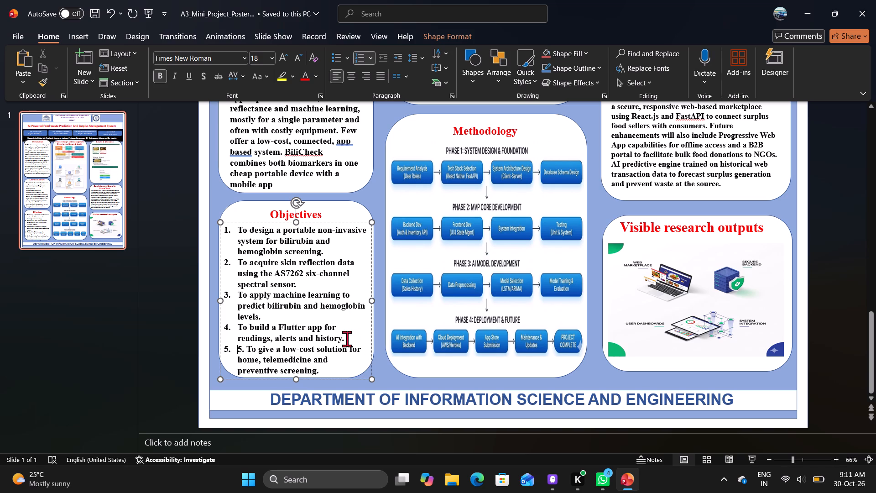
{"action": "left_click", "coordinate": [247, 348]}
{"action": "key", "text": "BackSpace"}
{"action": "key", "text": "BackSpace"}
{"action": "key", "text": "BackSpace"}
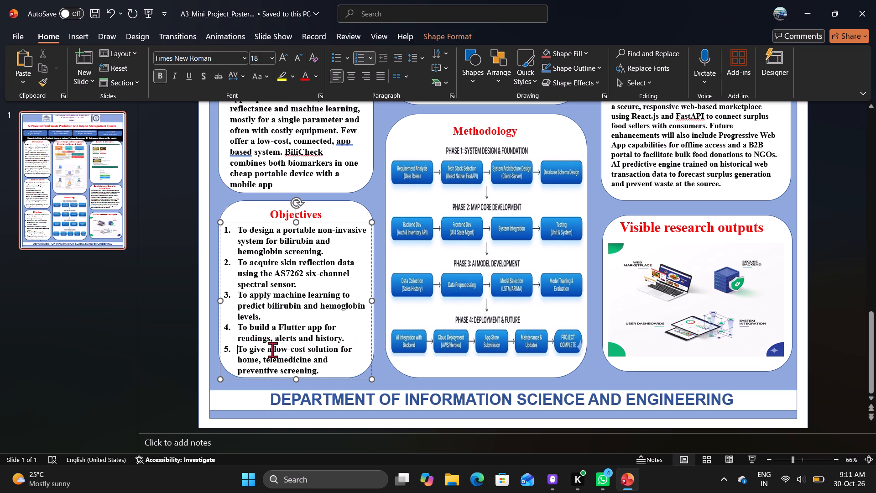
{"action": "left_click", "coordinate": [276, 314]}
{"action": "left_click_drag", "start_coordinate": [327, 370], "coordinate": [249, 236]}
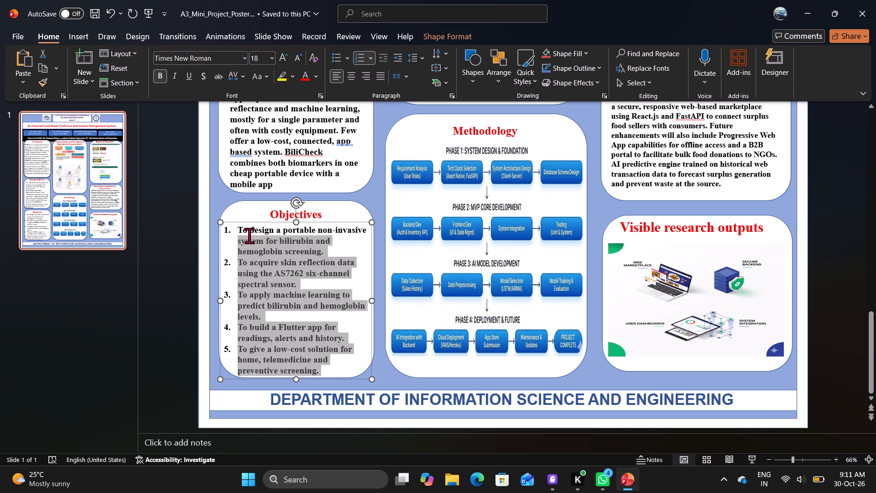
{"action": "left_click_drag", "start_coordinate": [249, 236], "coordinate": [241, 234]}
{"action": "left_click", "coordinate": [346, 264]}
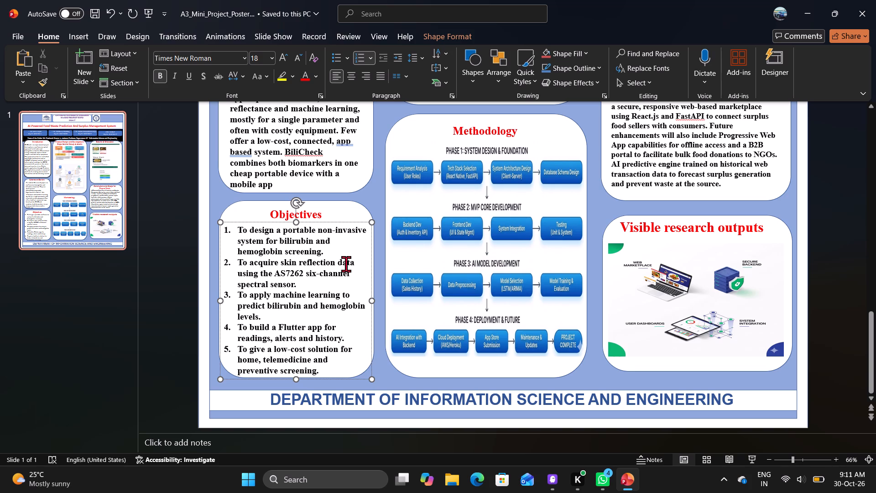
Select the flowchart picture in the Methodology card.
{"action": "left_click", "coordinate": [501, 220]}
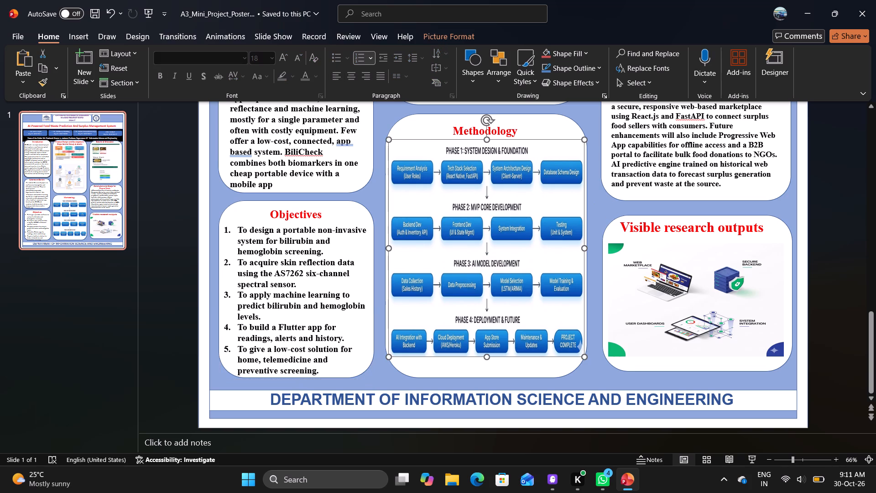
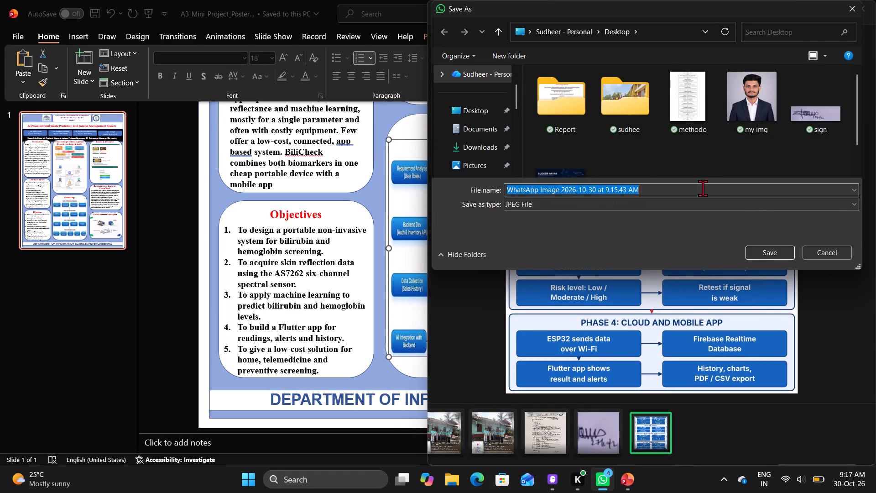
Enter Methdooo as the file name for saving the new phase flowchart image as a JPEG on the Desktop.
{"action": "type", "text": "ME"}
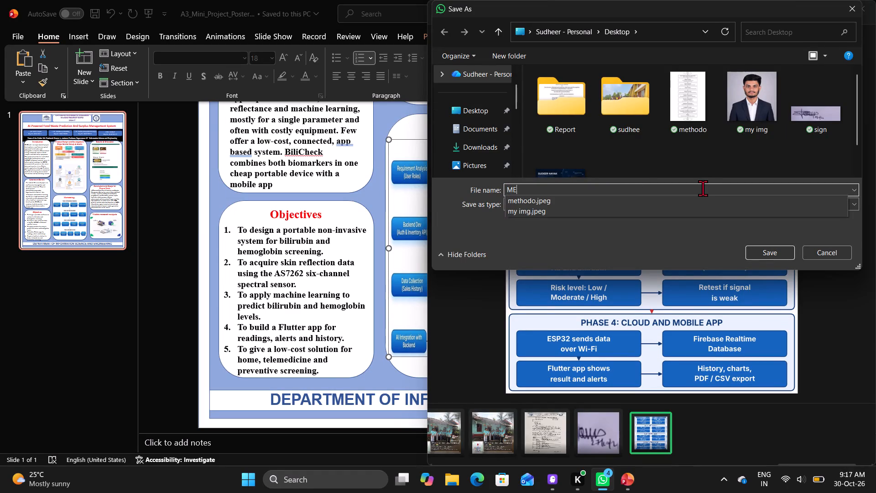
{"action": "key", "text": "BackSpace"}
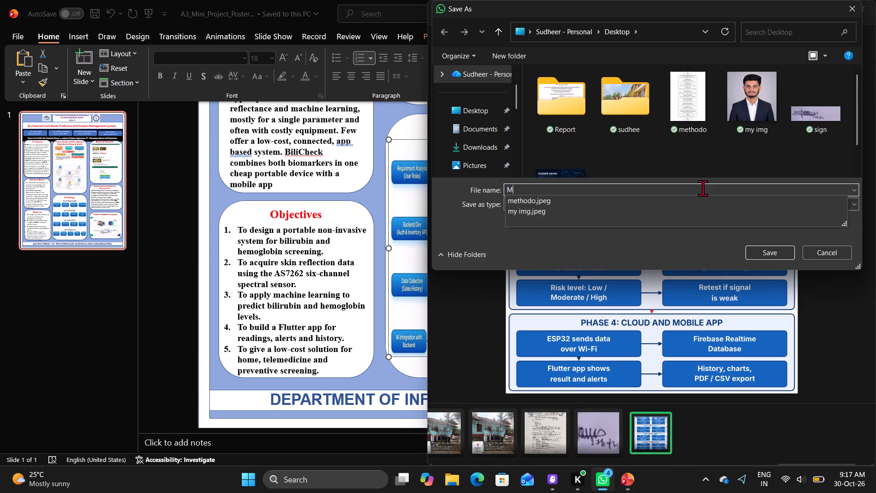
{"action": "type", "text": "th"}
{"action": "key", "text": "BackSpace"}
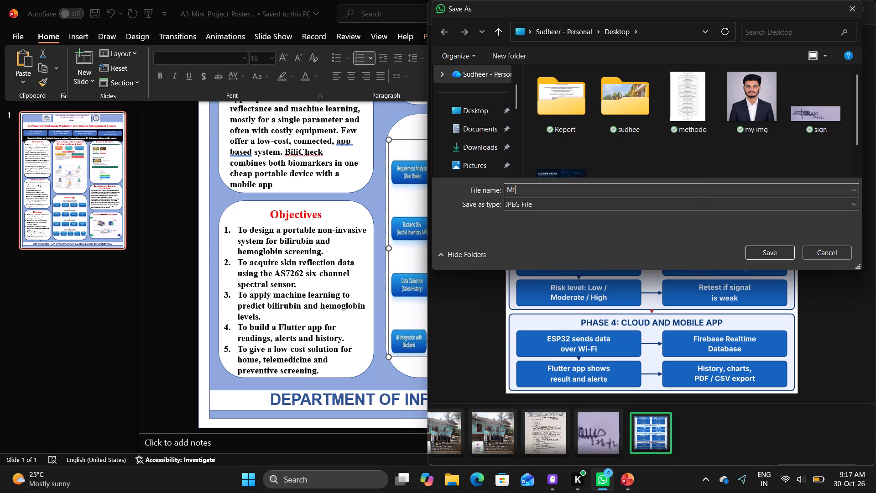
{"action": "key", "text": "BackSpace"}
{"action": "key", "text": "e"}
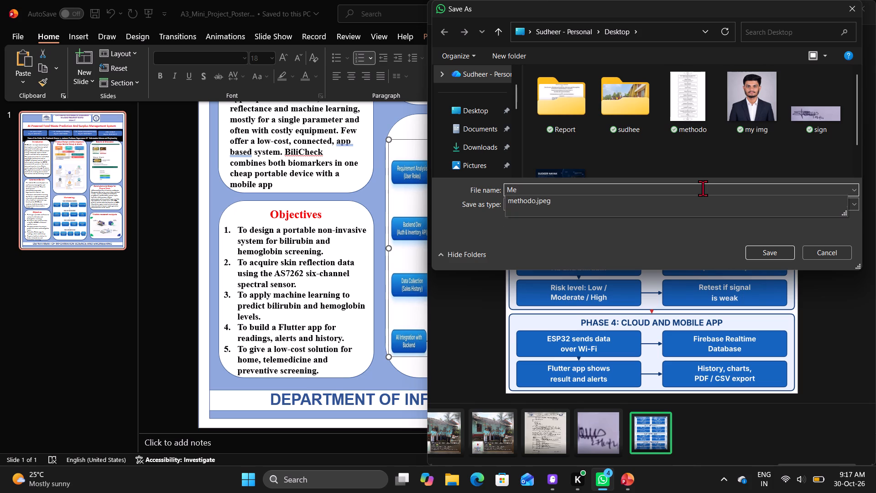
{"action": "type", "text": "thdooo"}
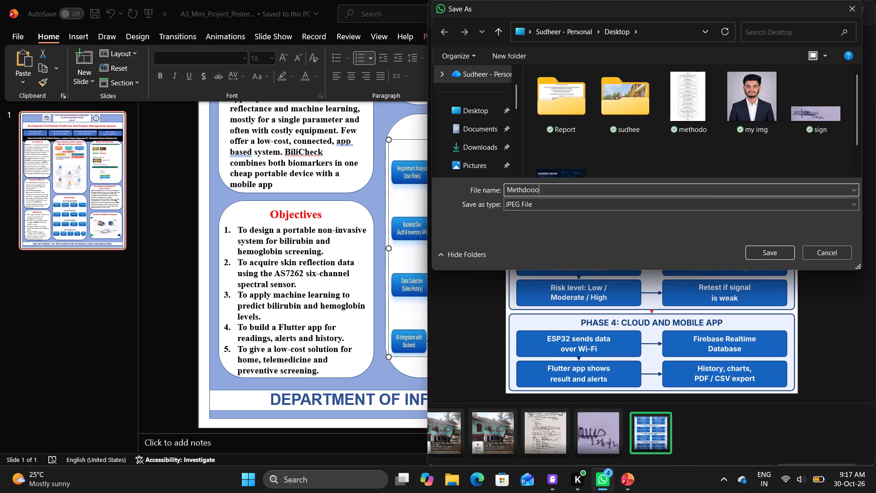
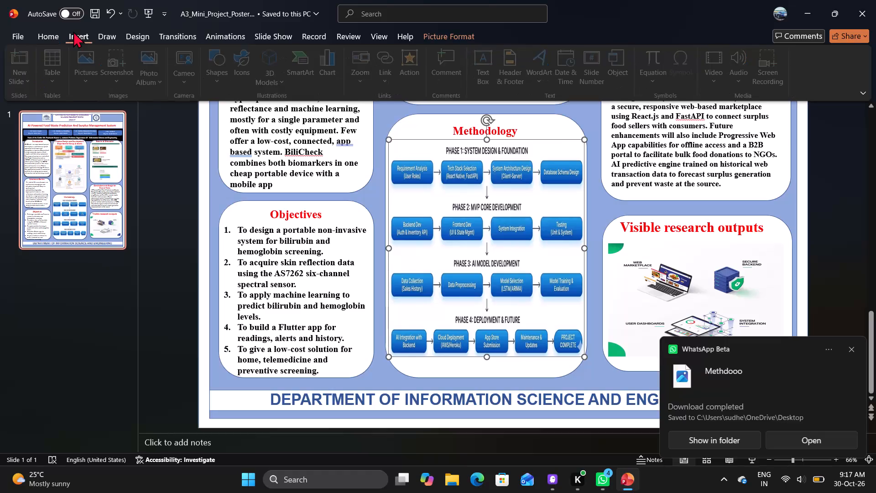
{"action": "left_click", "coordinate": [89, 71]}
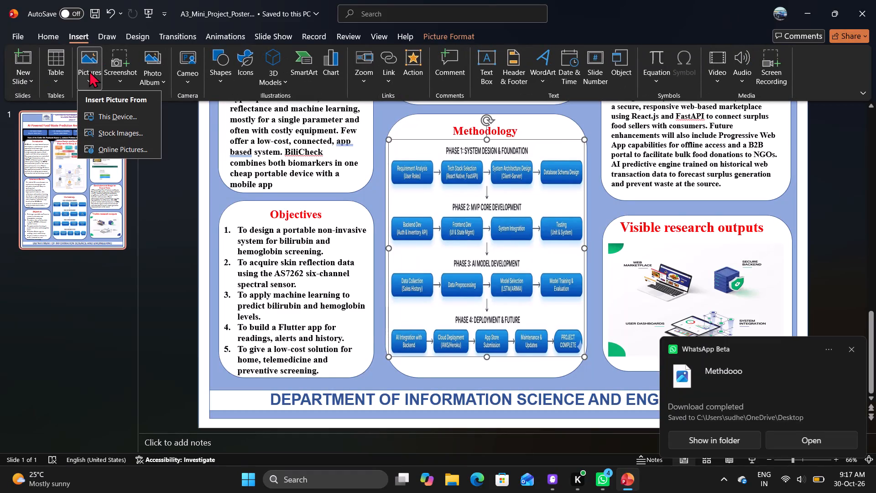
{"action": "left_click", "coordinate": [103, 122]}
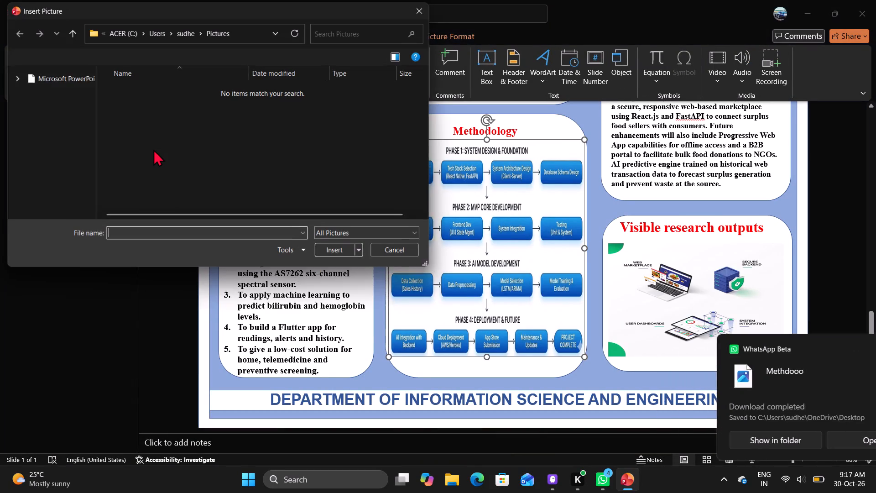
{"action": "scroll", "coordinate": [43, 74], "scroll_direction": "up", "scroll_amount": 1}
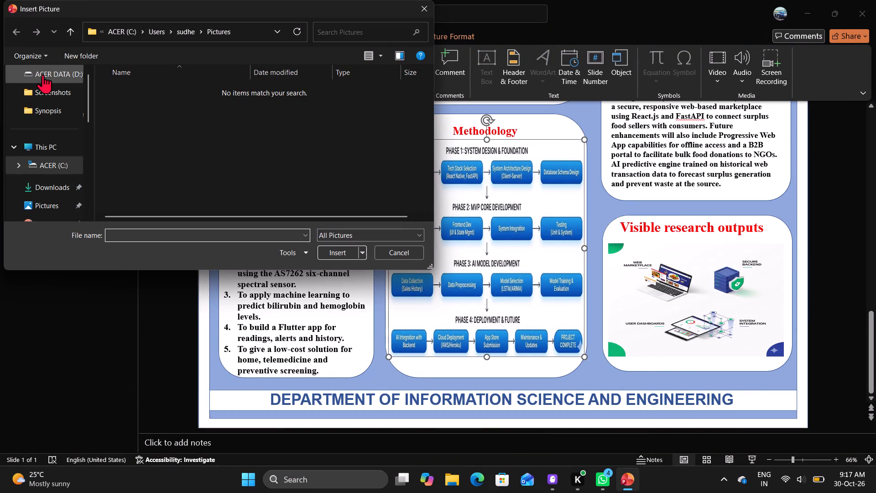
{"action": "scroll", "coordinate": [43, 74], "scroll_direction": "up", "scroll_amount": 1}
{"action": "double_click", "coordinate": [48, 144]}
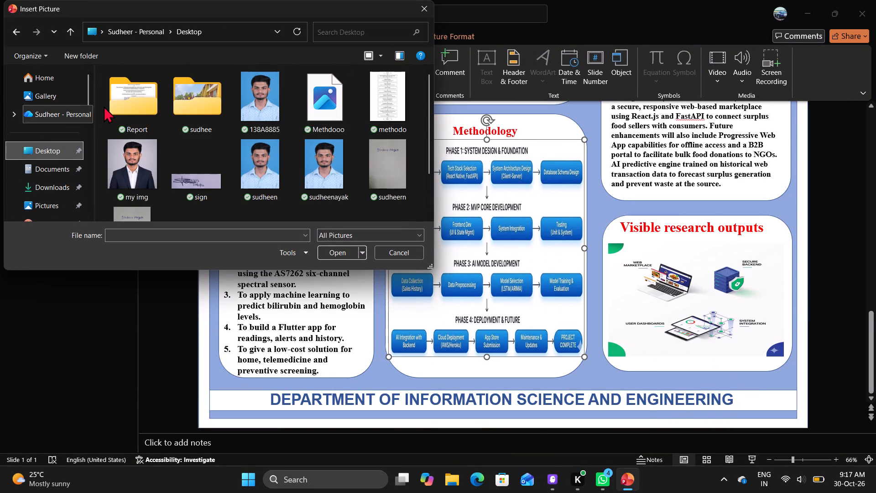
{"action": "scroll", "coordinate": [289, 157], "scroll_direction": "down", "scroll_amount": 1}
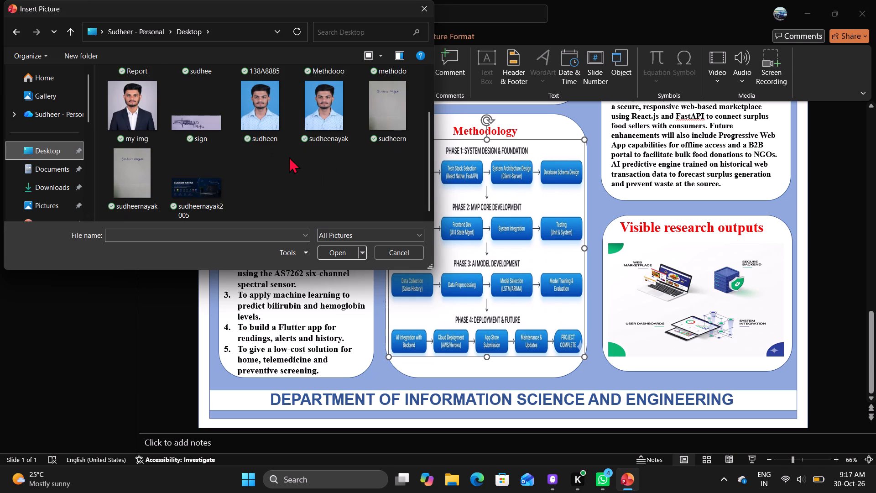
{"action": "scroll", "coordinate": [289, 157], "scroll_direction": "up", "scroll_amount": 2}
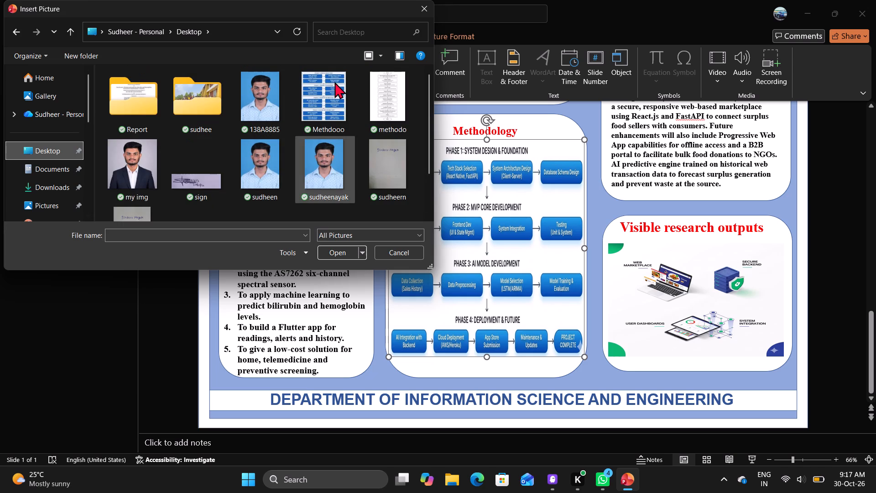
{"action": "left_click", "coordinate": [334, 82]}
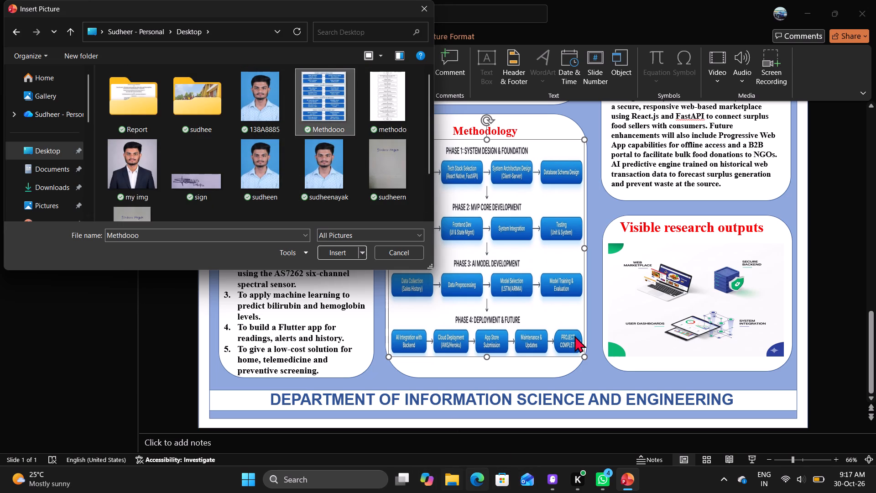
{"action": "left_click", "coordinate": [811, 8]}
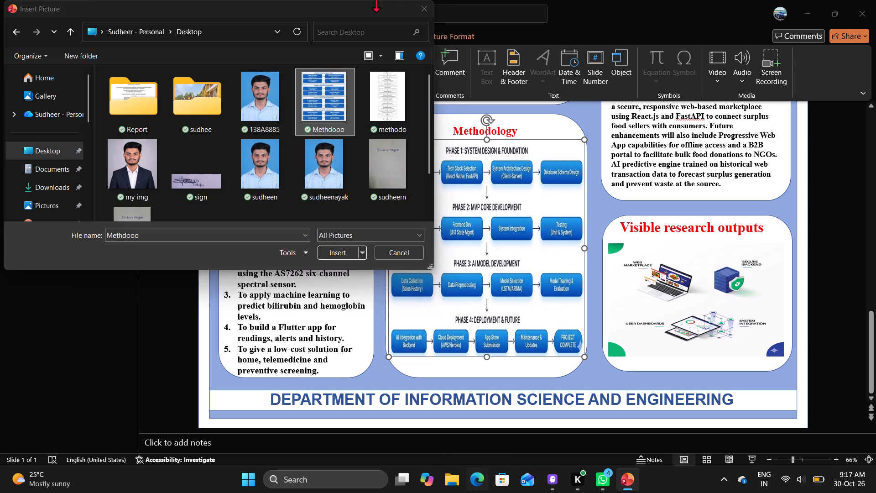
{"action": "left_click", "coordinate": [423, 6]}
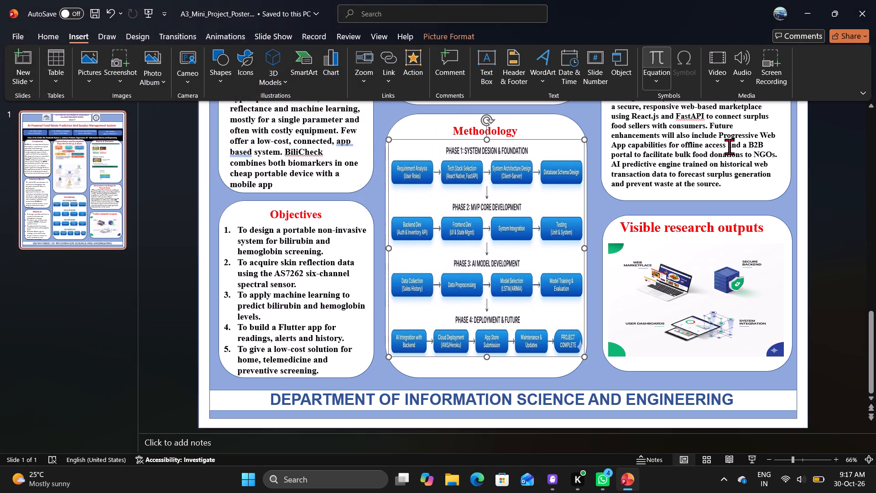
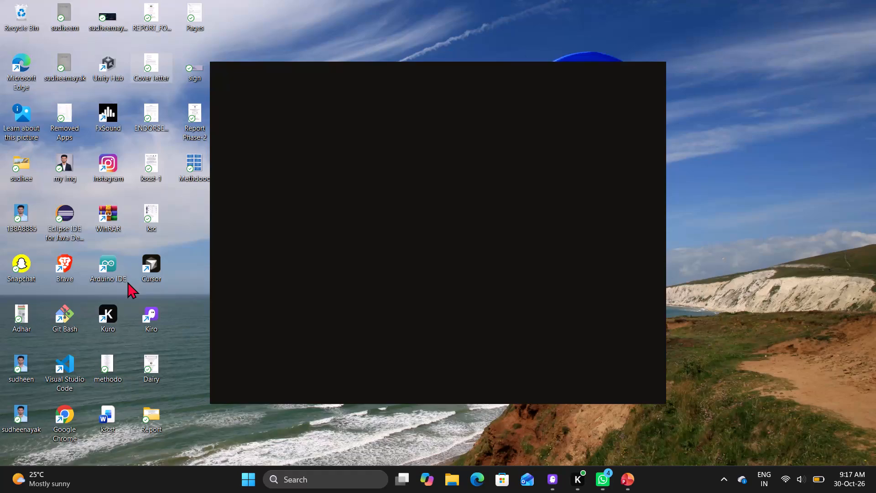
Open the methodo file on the desktop to view its methodology content.
{"action": "scroll", "coordinate": [127, 282], "scroll_direction": "up", "scroll_amount": 1}
{"action": "double_click", "coordinate": [109, 367]}
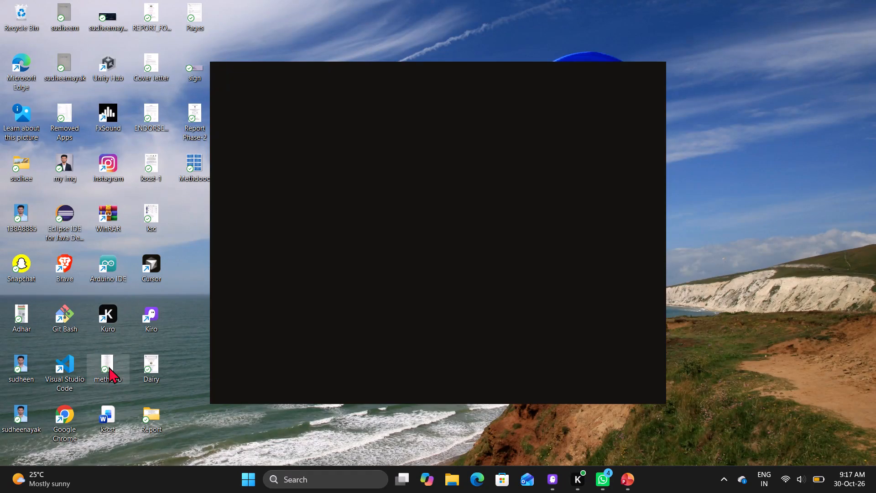
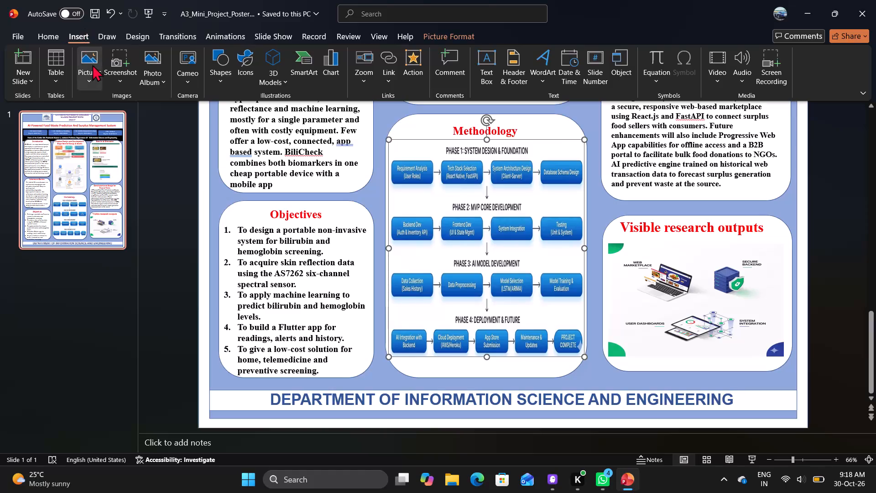
Insert the Methdooo picture from the Desktop folder onto the poster slide.
{"action": "left_click", "coordinate": [92, 65]}
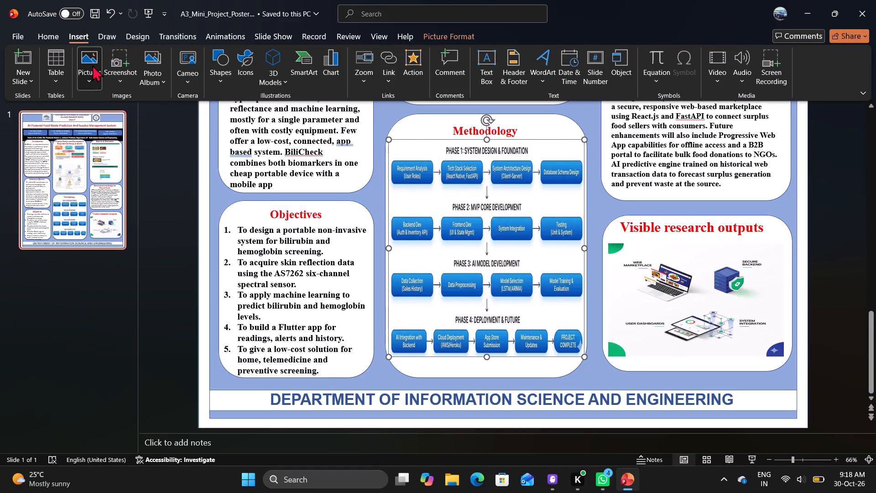
{"action": "left_click", "coordinate": [104, 113]}
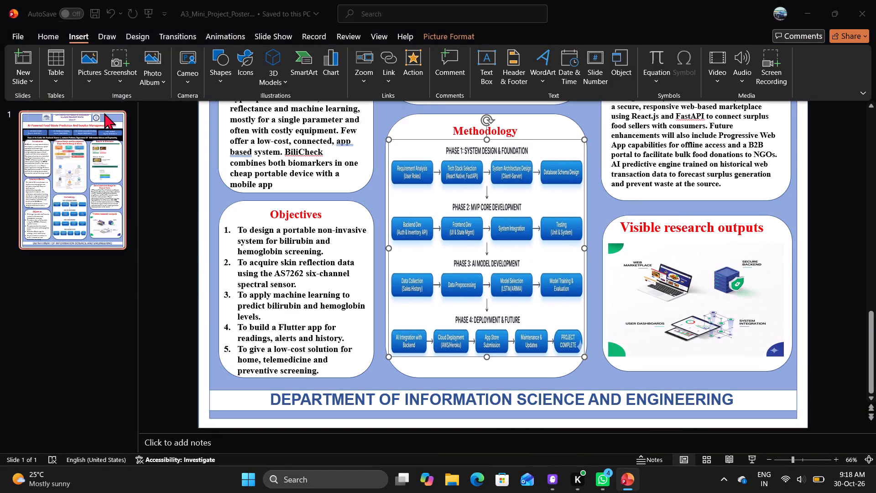
{"action": "left_click", "coordinate": [327, 128]}
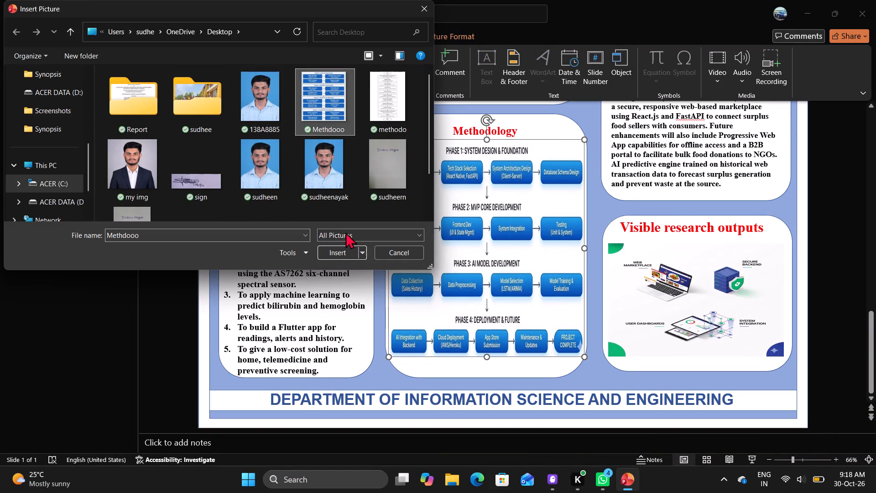
{"action": "left_click", "coordinate": [342, 250]}
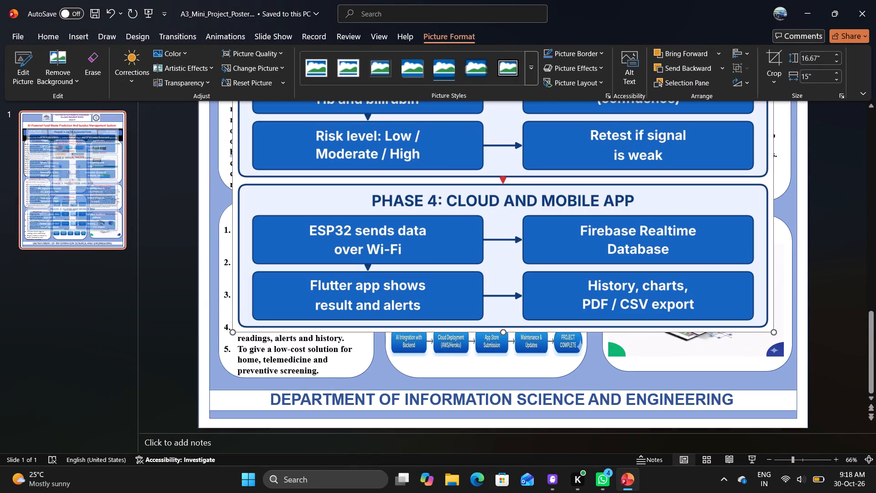
Reposition the inserted flowchart picture near the poster's top and compress its height to about 4.11 inches.
{"action": "scroll", "coordinate": [452, 265], "scroll_direction": "up", "scroll_amount": 10}
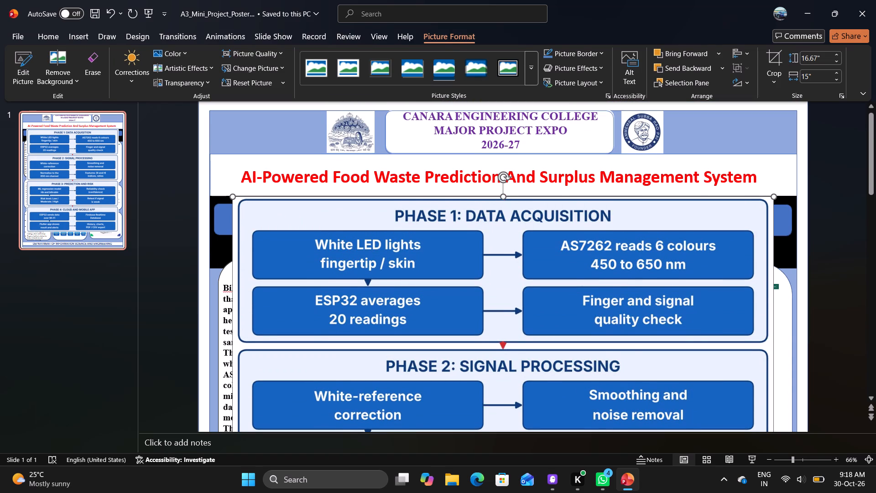
{"action": "left_click_drag", "start_coordinate": [446, 202], "coordinate": [449, 220]}
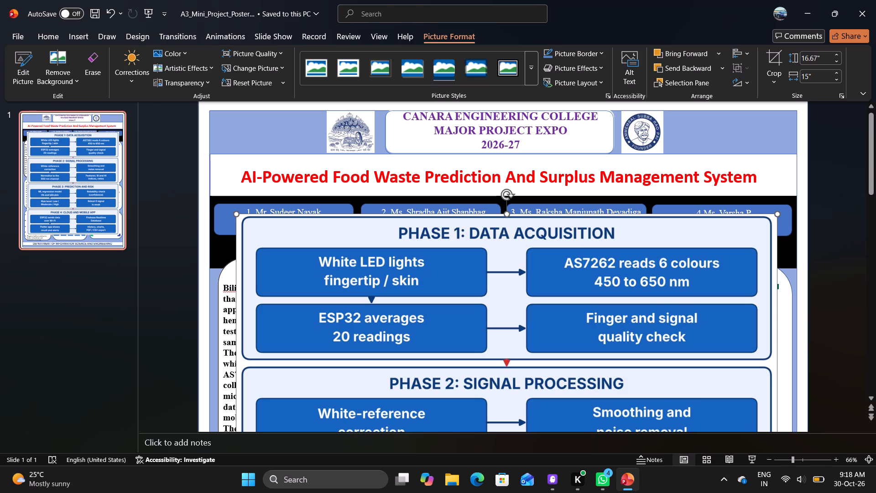
{"action": "left_click_drag", "start_coordinate": [504, 215], "coordinate": [507, 318]}
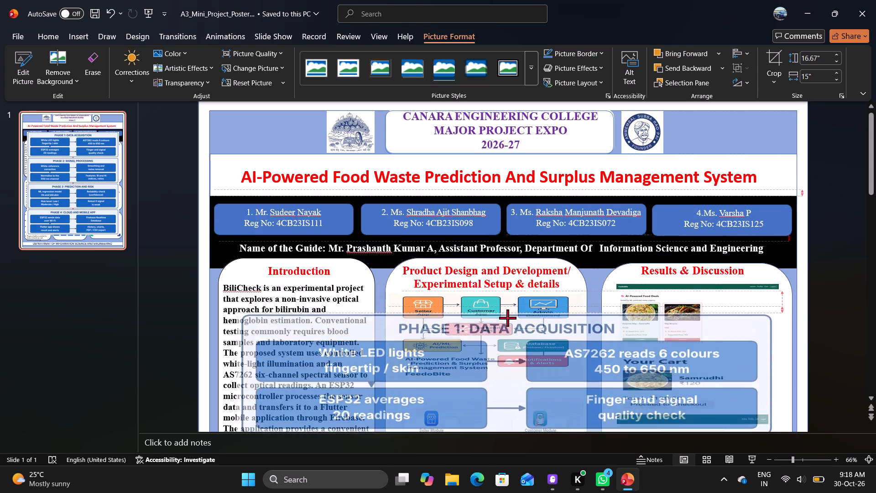
{"action": "left_click_drag", "start_coordinate": [507, 318], "coordinate": [510, 377]}
{"action": "left_click_drag", "start_coordinate": [510, 399], "coordinate": [514, 362]}
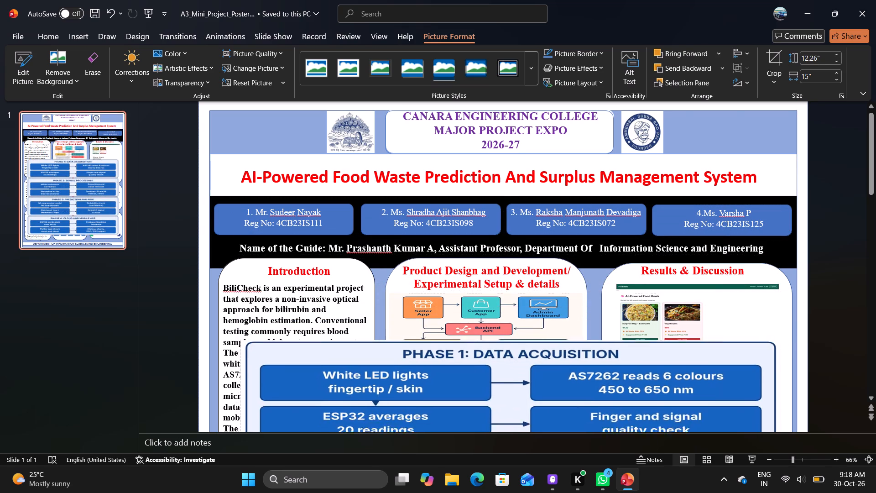
{"action": "left_click_drag", "start_coordinate": [514, 362], "coordinate": [506, 232]}
{"action": "left_click_drag", "start_coordinate": [499, 281], "coordinate": [501, 233]}
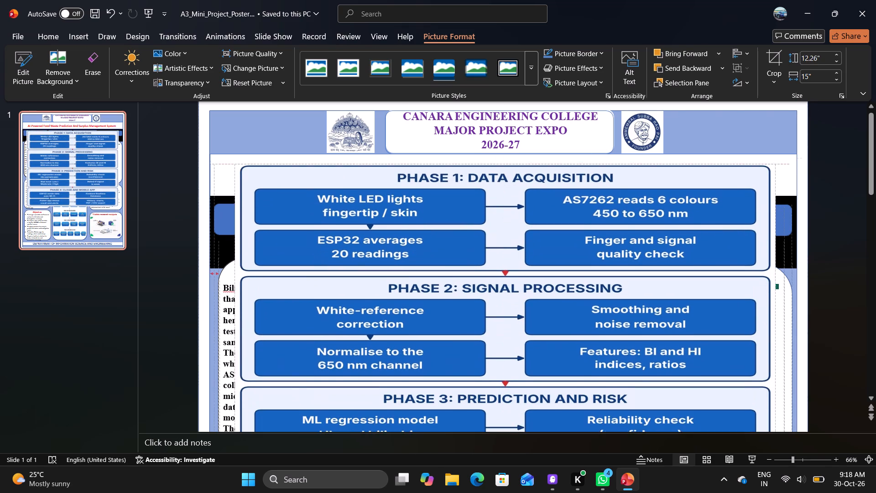
{"action": "left_click_drag", "start_coordinate": [501, 233], "coordinate": [501, 226]}
{"action": "scroll", "coordinate": [501, 226], "scroll_direction": "down", "scroll_amount": 5}
{"action": "scroll", "coordinate": [501, 226], "scroll_direction": "up", "scroll_amount": 1}
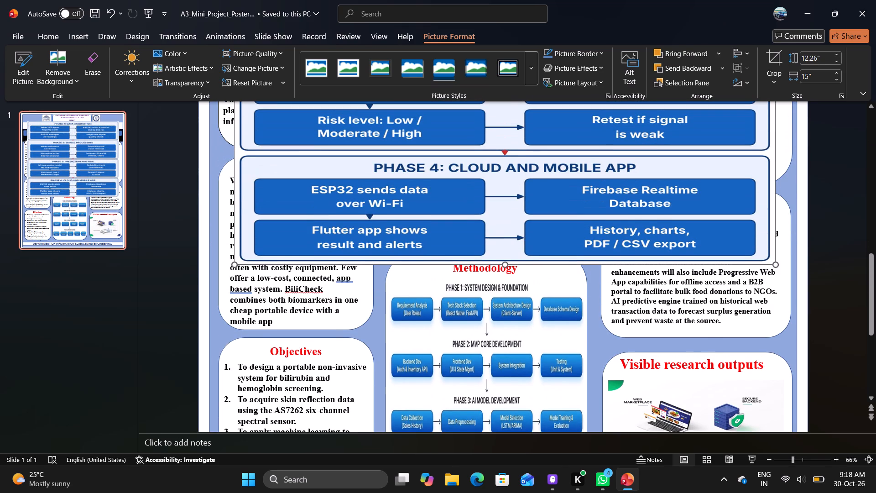
{"action": "left_click_drag", "start_coordinate": [505, 266], "coordinate": [498, 162]}
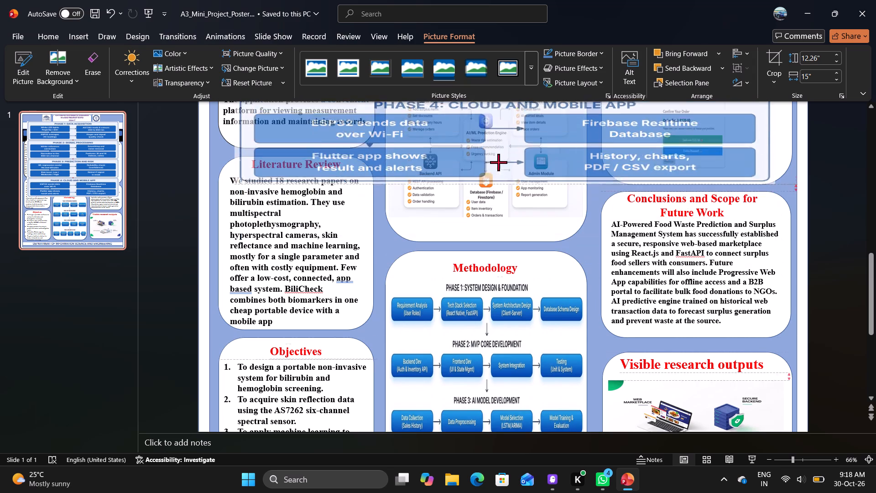
{"action": "left_click_drag", "start_coordinate": [498, 162], "coordinate": [497, 112]}
{"action": "scroll", "coordinate": [486, 160], "scroll_direction": "up", "scroll_amount": 1}
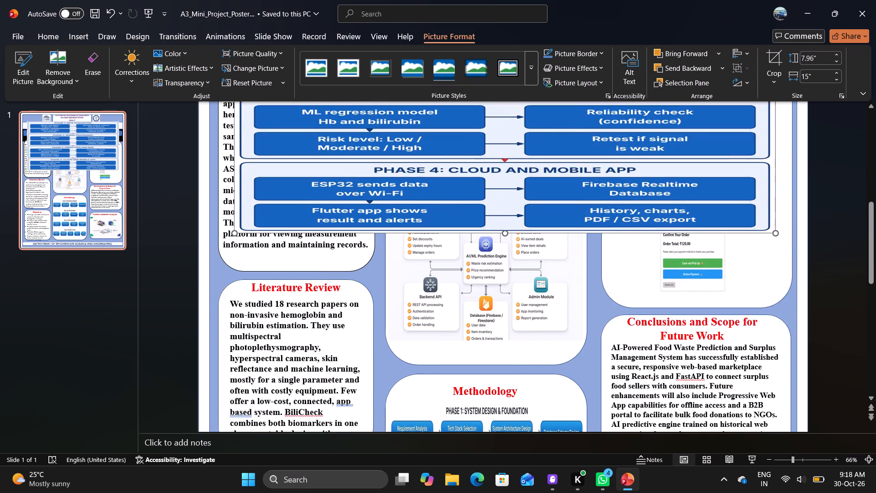
{"action": "scroll", "coordinate": [486, 160], "scroll_direction": "up", "scroll_amount": 2}
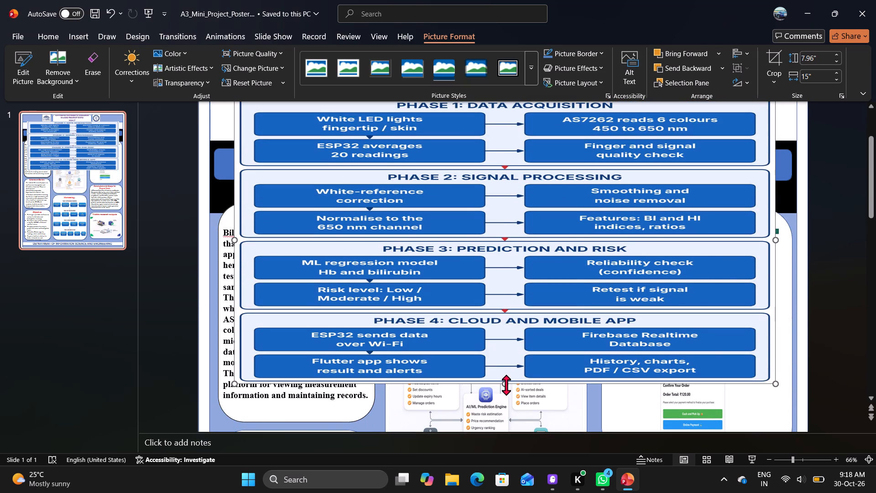
{"action": "left_click_drag", "start_coordinate": [506, 385], "coordinate": [502, 243]}
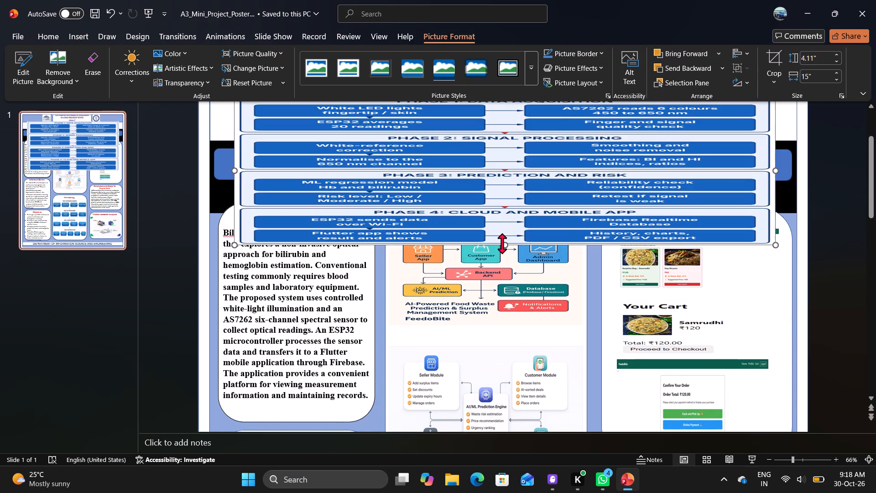
Narrow the new flowchart picture from both sides to a width of about 5.38 inches.
{"action": "scroll", "coordinate": [502, 243], "scroll_direction": "up", "scroll_amount": 1}
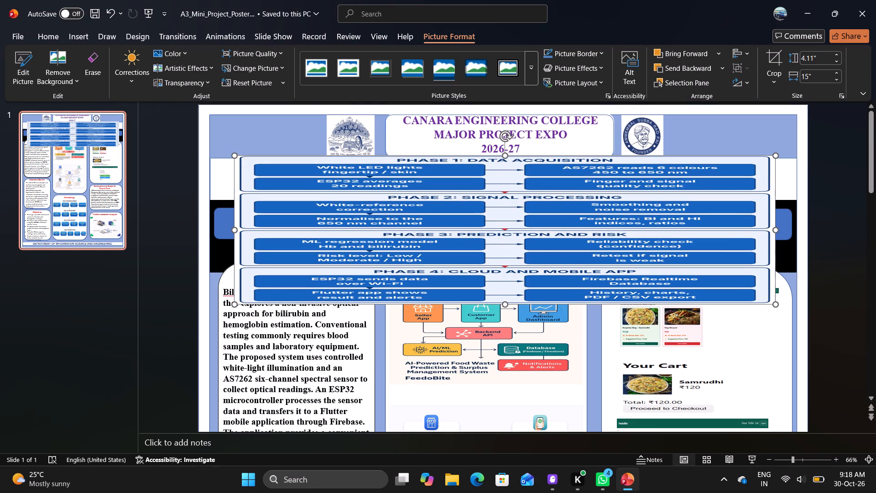
{"action": "left_click_drag", "start_coordinate": [777, 231], "coordinate": [685, 244]}
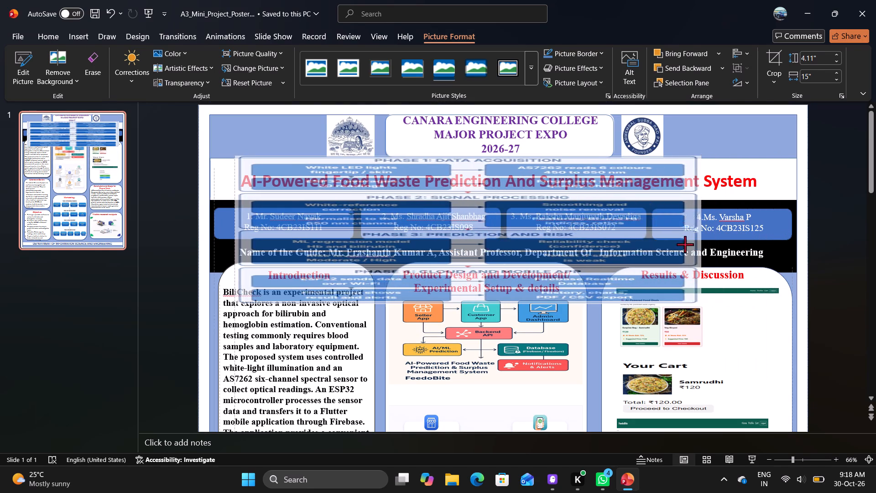
{"action": "left_click_drag", "start_coordinate": [685, 244], "coordinate": [593, 243]}
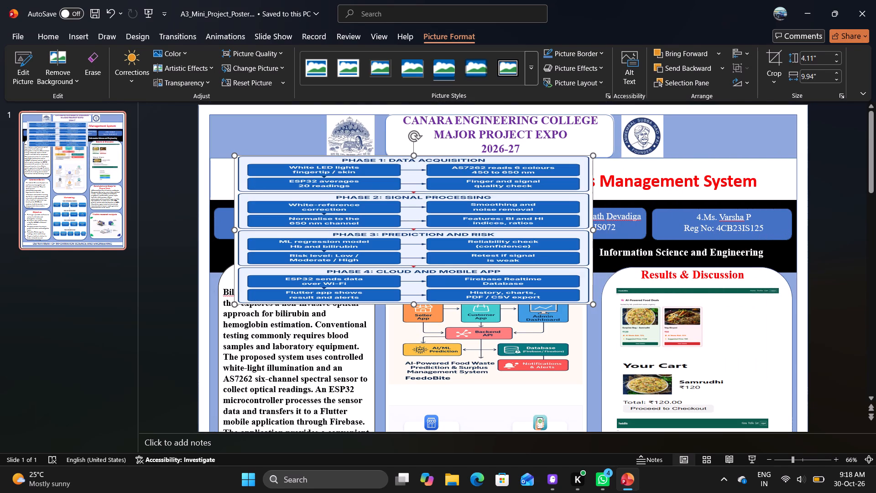
{"action": "left_click_drag", "start_coordinate": [590, 230], "coordinate": [536, 245]}
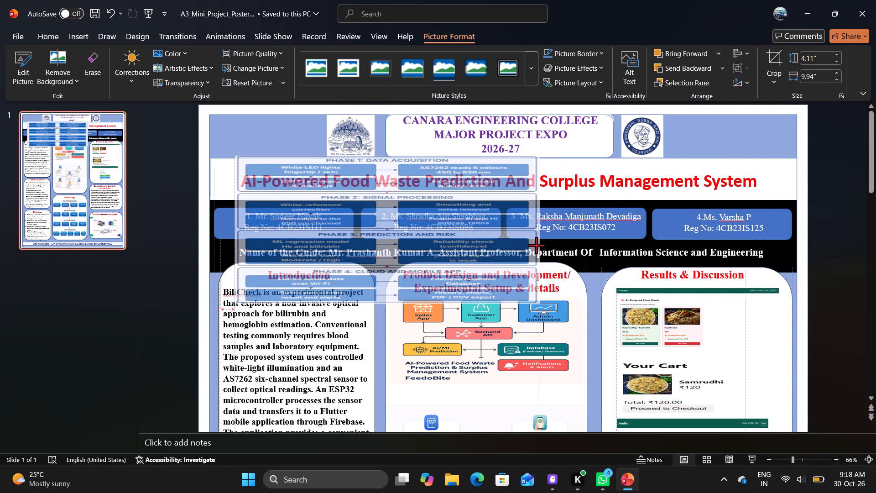
{"action": "left_click_drag", "start_coordinate": [536, 245], "coordinate": [510, 250]}
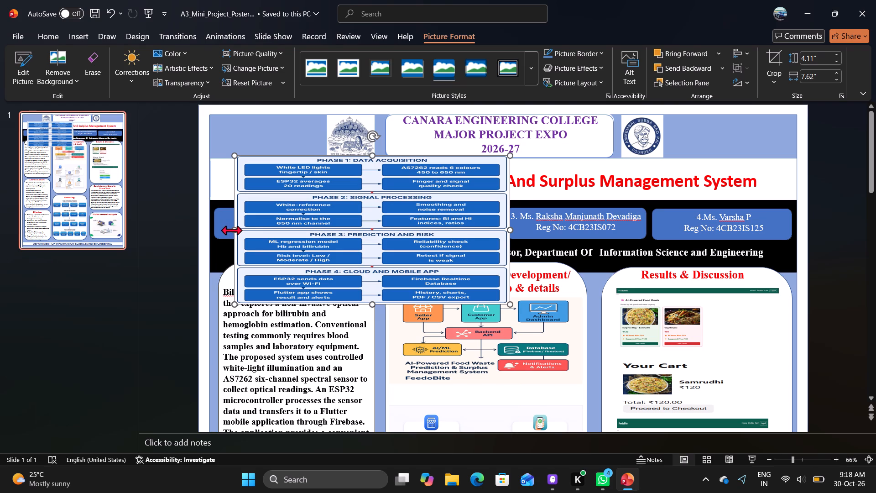
{"action": "left_click_drag", "start_coordinate": [231, 230], "coordinate": [315, 241]}
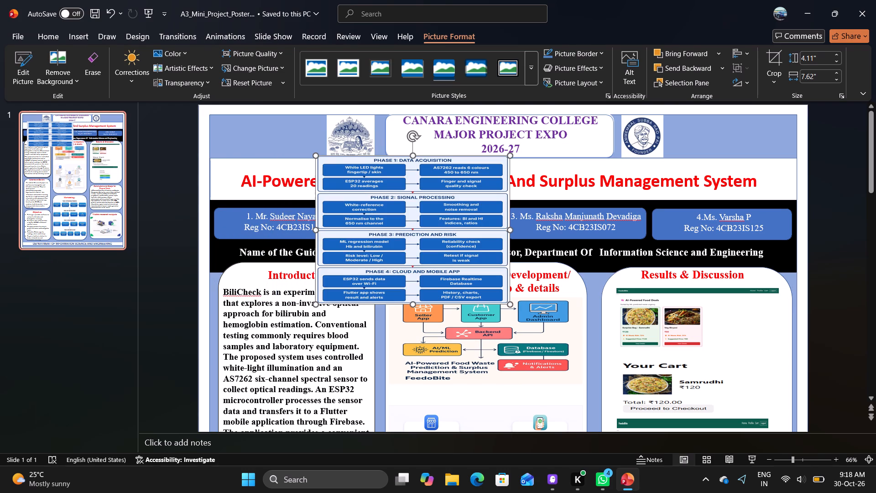
Delete the old food waste flowchart picture from the Methodology box.
{"action": "scroll", "coordinate": [396, 243], "scroll_direction": "down", "scroll_amount": 1}
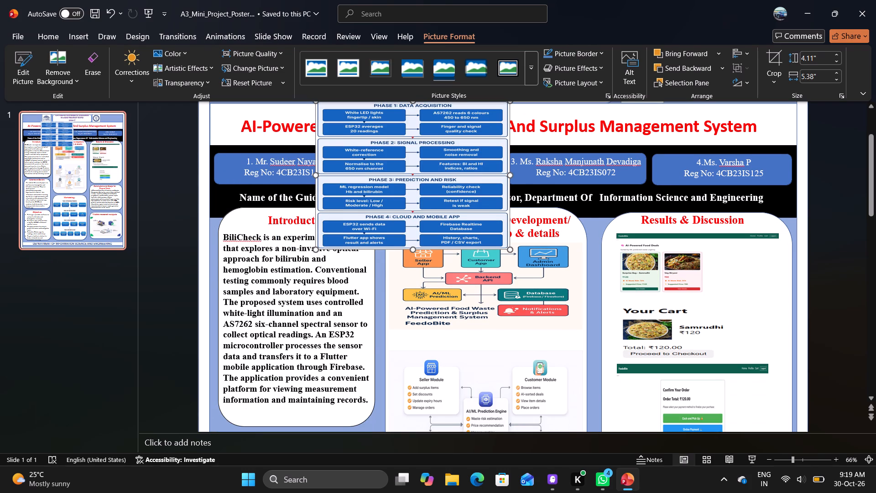
{"action": "scroll", "coordinate": [396, 243], "scroll_direction": "down", "scroll_amount": 3}
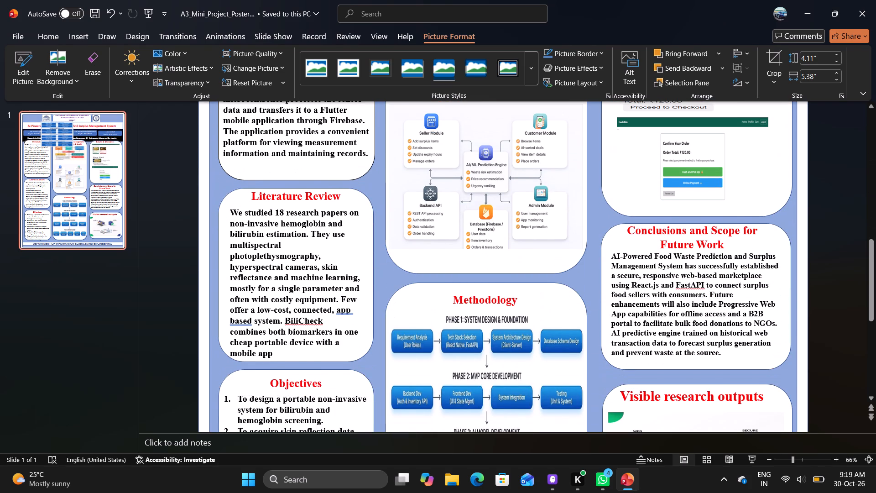
{"action": "left_click", "coordinate": [471, 362]}
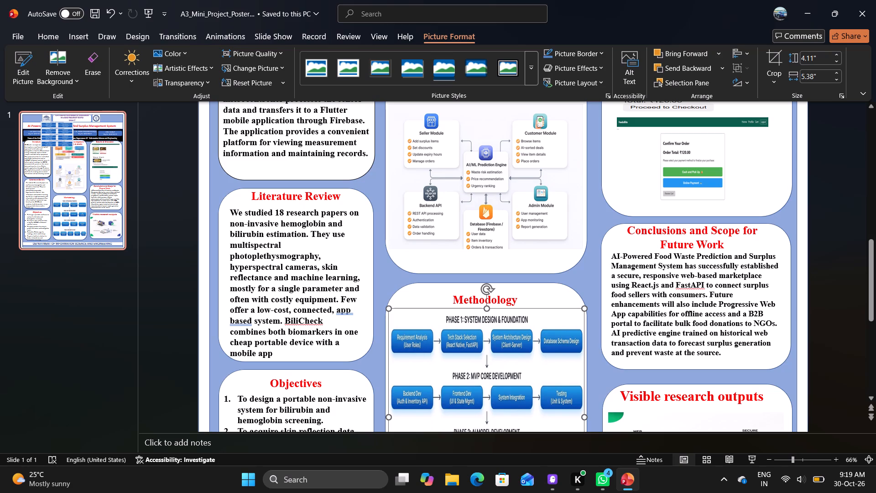
{"action": "key", "text": "Delete"}
Move the new four-phase BiliCheck flowchart down into the Methodology box, centred just below the heading.
{"action": "scroll", "coordinate": [471, 362], "scroll_direction": "up", "scroll_amount": 1}
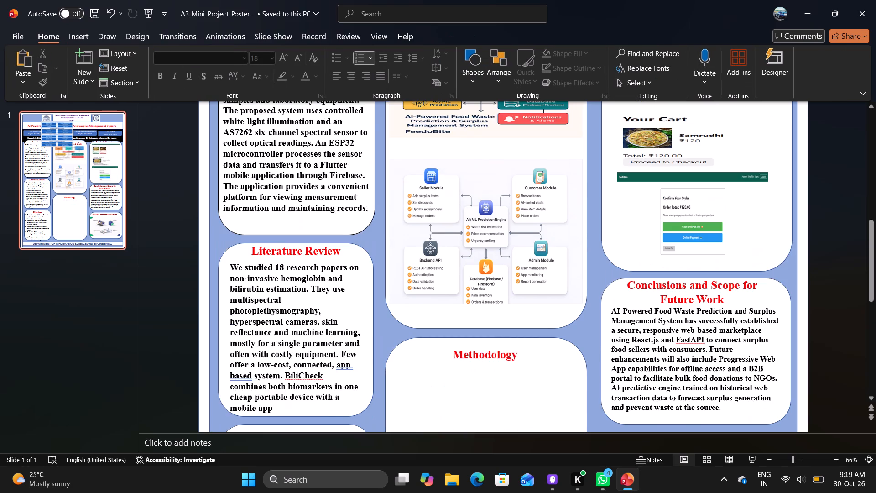
{"action": "scroll", "coordinate": [471, 362], "scroll_direction": "up", "scroll_amount": 4}
{"action": "left_click_drag", "start_coordinate": [442, 281], "coordinate": [445, 298]}
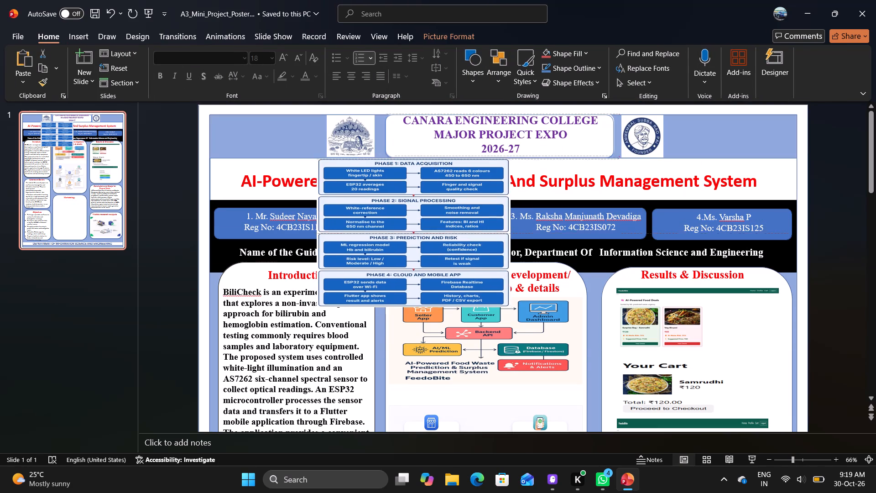
{"action": "left_click_drag", "start_coordinate": [445, 298], "coordinate": [479, 435]}
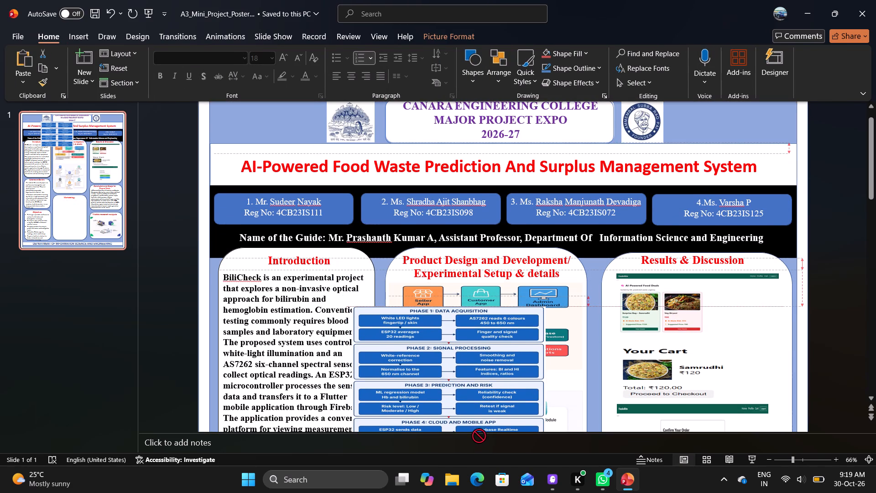
{"action": "left_click_drag", "start_coordinate": [479, 435], "coordinate": [480, 433]}
{"action": "left_click_drag", "start_coordinate": [451, 258], "coordinate": [486, 399]}
{"action": "scroll", "coordinate": [585, 348], "scroll_direction": "down", "scroll_amount": 3}
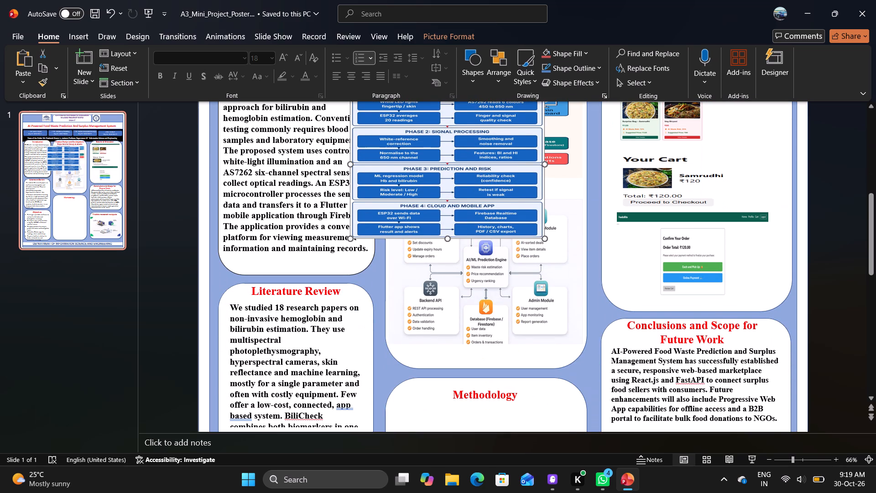
{"action": "scroll", "coordinate": [585, 348], "scroll_direction": "down", "scroll_amount": 1}
{"action": "left_click_drag", "start_coordinate": [500, 210], "coordinate": [532, 362]}
{"action": "scroll", "coordinate": [532, 362], "scroll_direction": "down", "scroll_amount": 1}
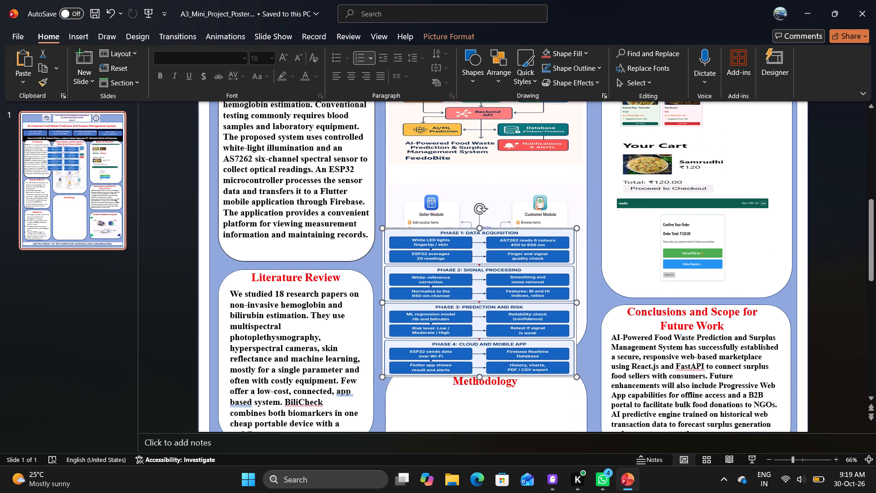
{"action": "scroll", "coordinate": [532, 362], "scroll_direction": "down", "scroll_amount": 4}
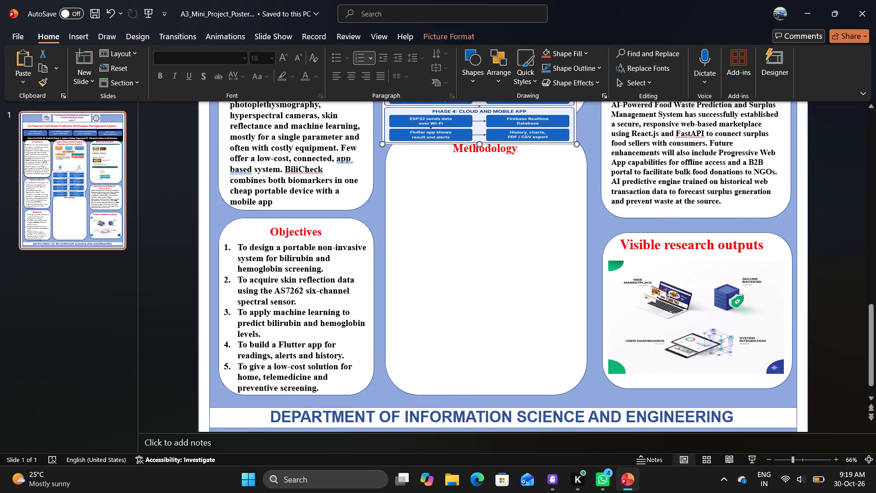
{"action": "left_click_drag", "start_coordinate": [495, 129], "coordinate": [501, 299]}
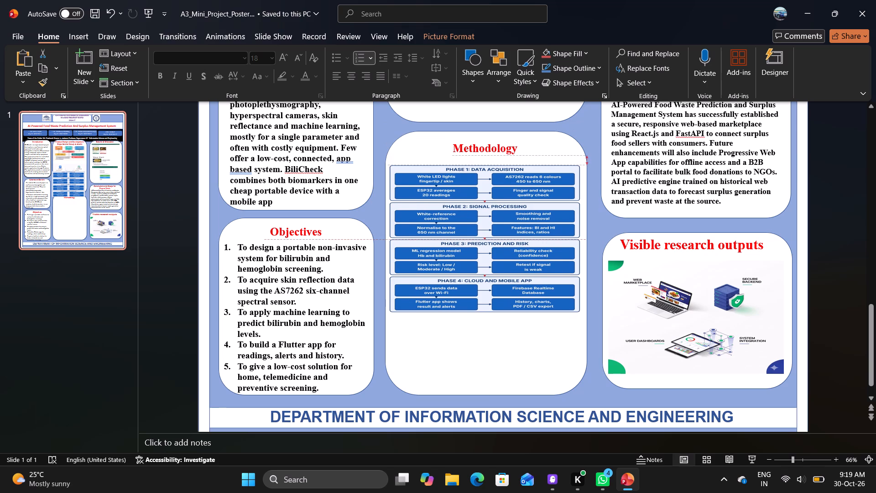
{"action": "left_click_drag", "start_coordinate": [501, 299], "coordinate": [502, 294]}
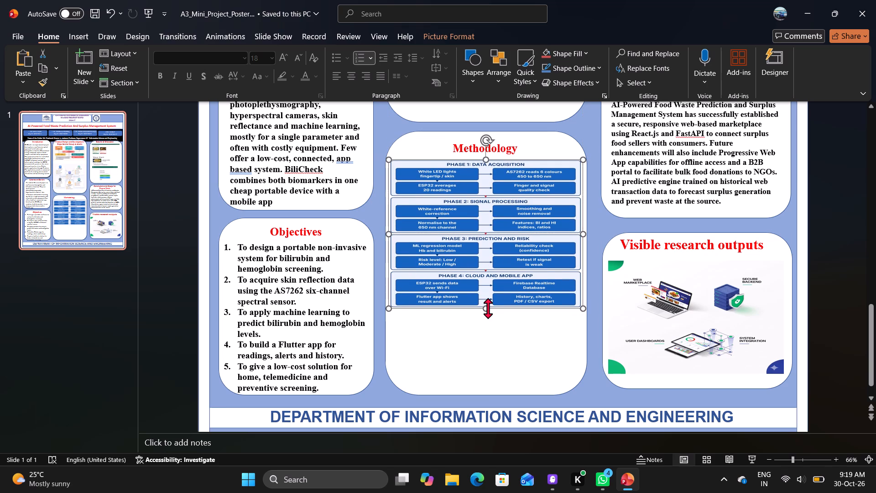
Stretch the new flowchart's height downward to fill the Methodology box, leaving a small margin at the bottom.
{"action": "left_click", "coordinate": [488, 308]}
{"action": "left_click_drag", "start_coordinate": [488, 308], "coordinate": [497, 357]}
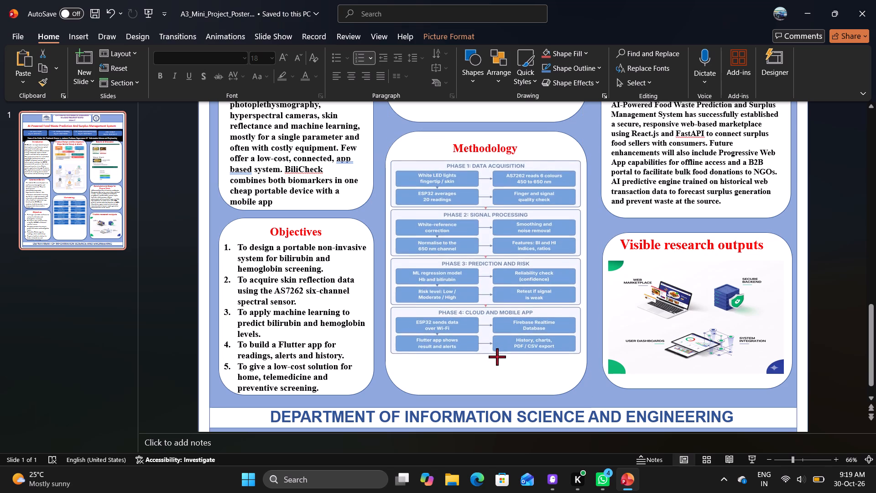
{"action": "left_click_drag", "start_coordinate": [497, 357], "coordinate": [510, 381]}
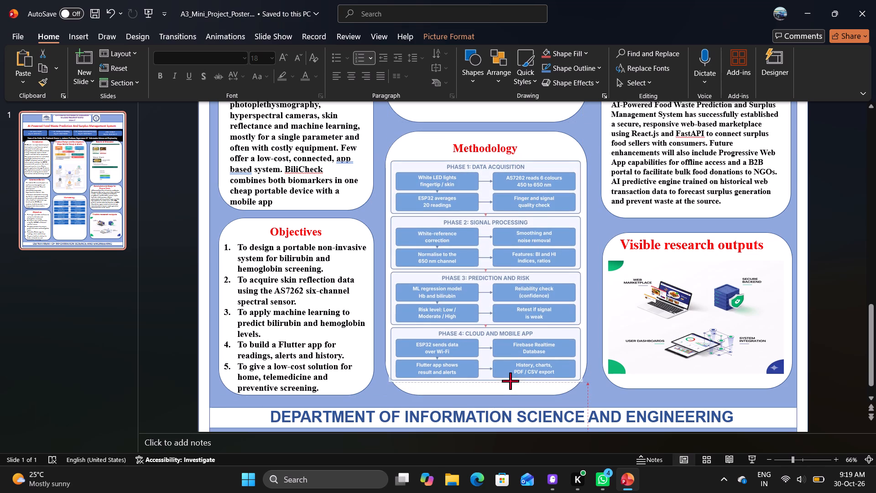
{"action": "left_click_drag", "start_coordinate": [510, 381], "coordinate": [510, 378]}
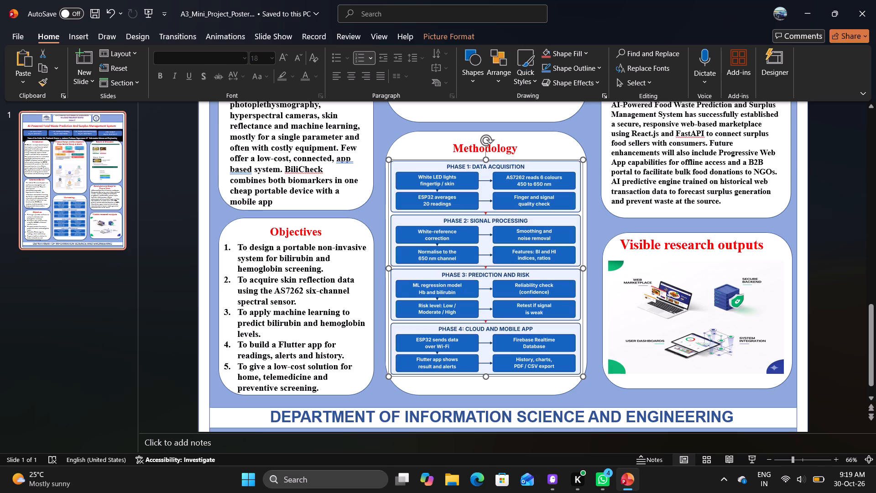
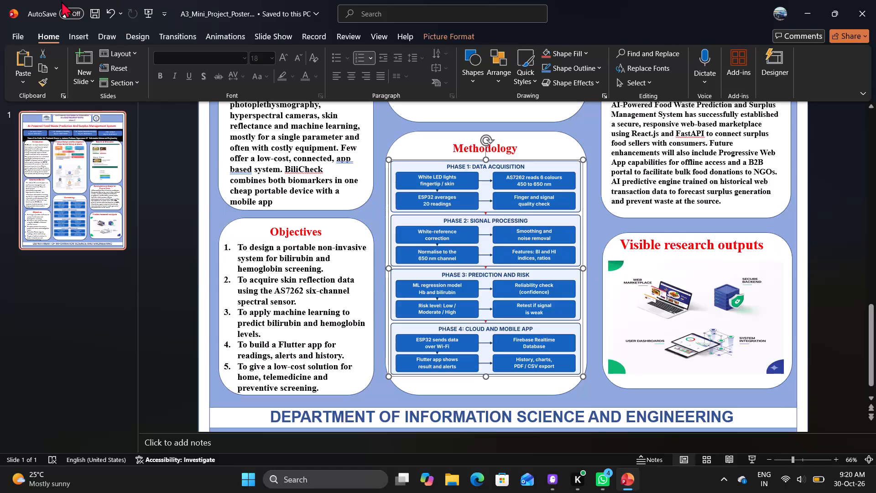
Save a copy of the presentation to the Desktop under the name Poster.
{"action": "left_click", "coordinate": [15, 35]}
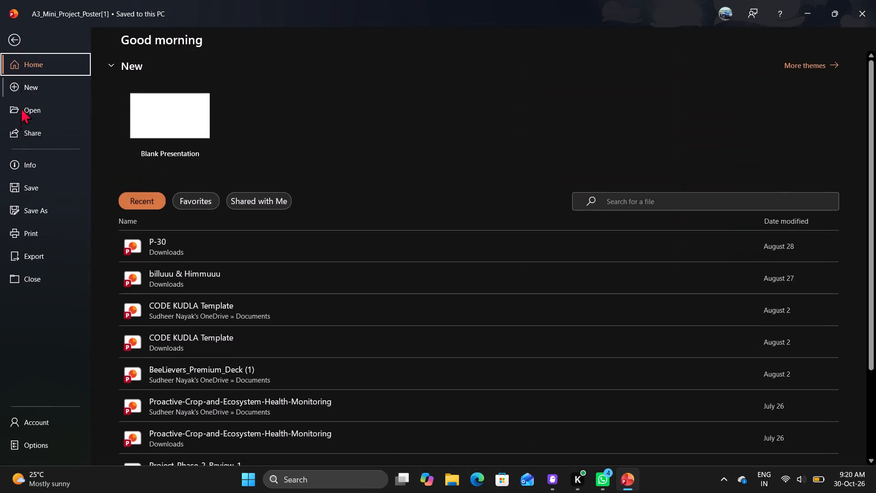
{"action": "left_click", "coordinate": [45, 206]}
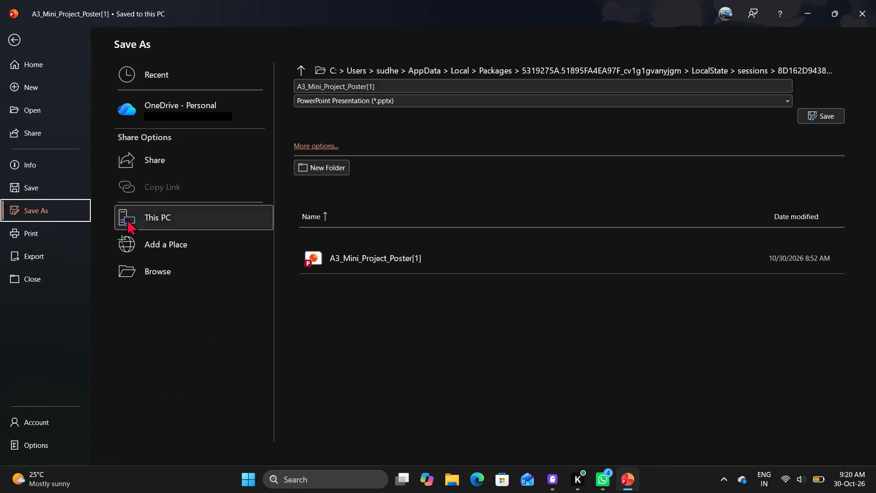
{"action": "left_click", "coordinate": [161, 265]}
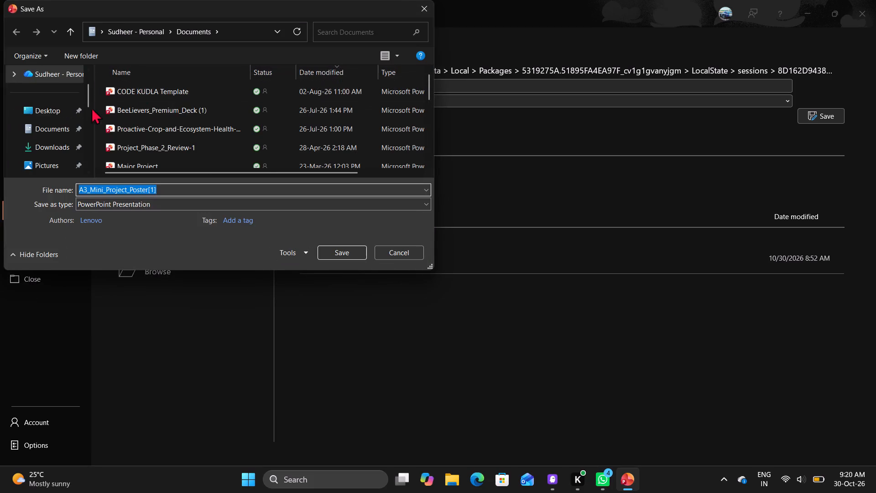
{"action": "double_click", "coordinate": [45, 107]}
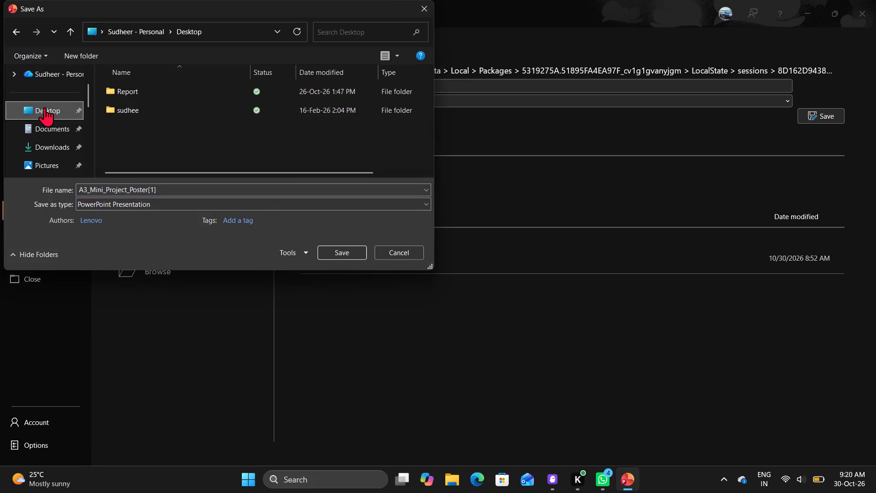
{"action": "left_click", "coordinate": [162, 191]}
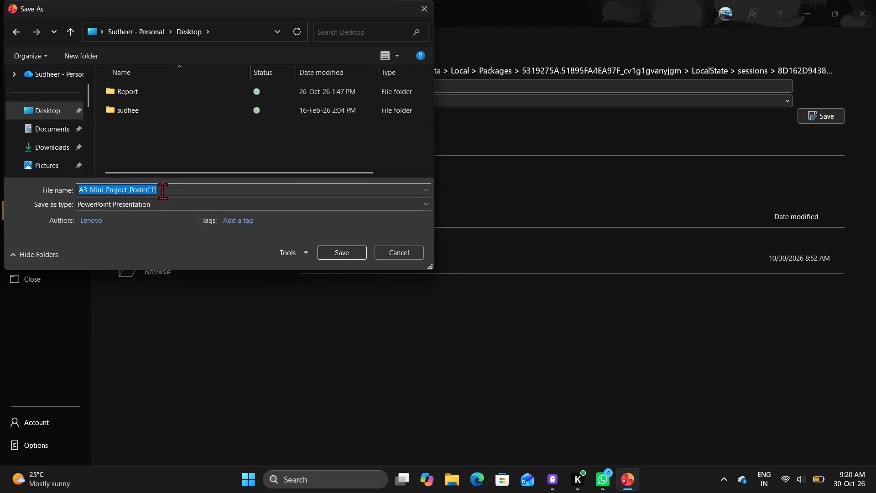
{"action": "key", "text": "shift+p"}
{"action": "type", "text": "oster"}
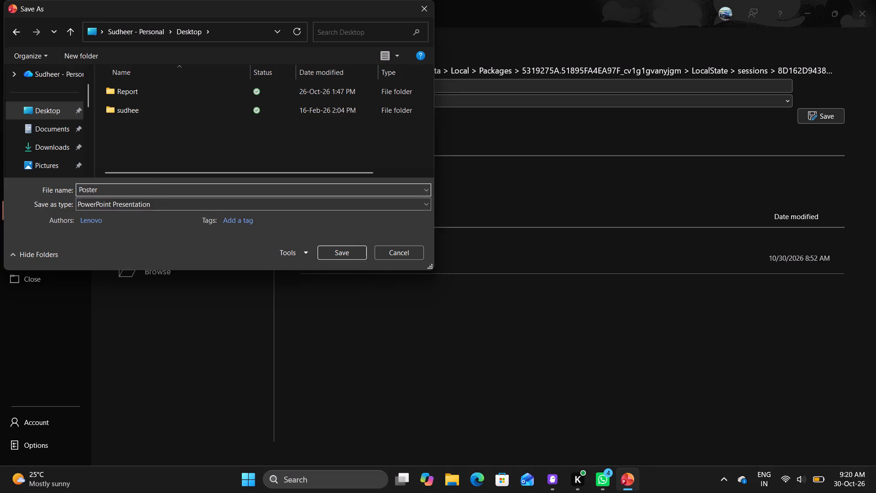
{"action": "key", "text": "Return"}
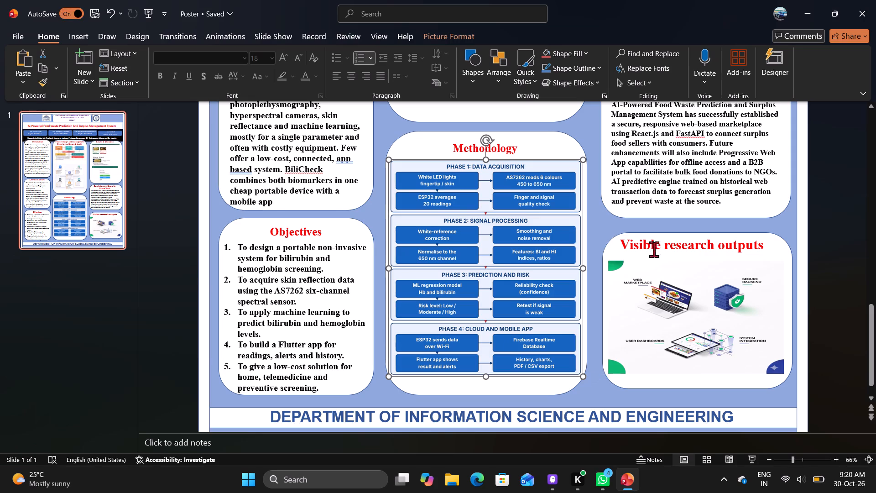
Delete the three old food-ordering screenshots (deals, cart and order confirmation) from the Results & Discussion box.
{"action": "scroll", "coordinate": [660, 299], "scroll_direction": "up", "scroll_amount": 4}
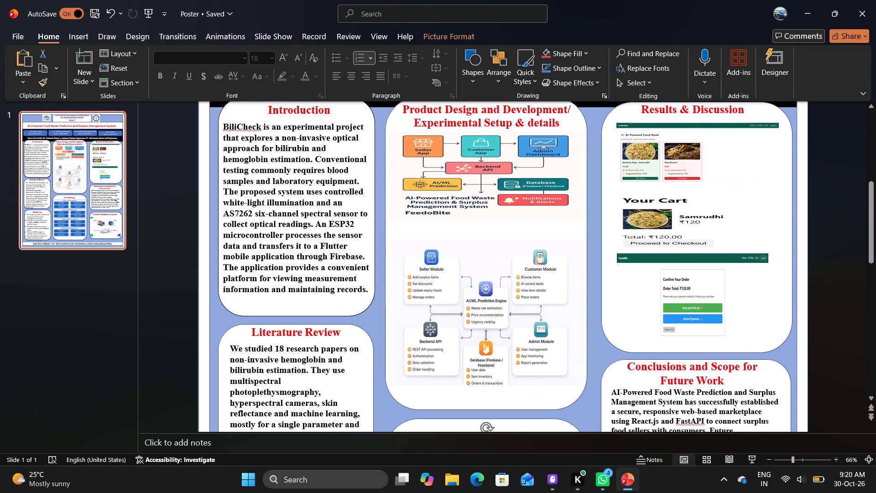
{"action": "scroll", "coordinate": [660, 299], "scroll_direction": "up", "scroll_amount": 1}
{"action": "left_click", "coordinate": [714, 243]}
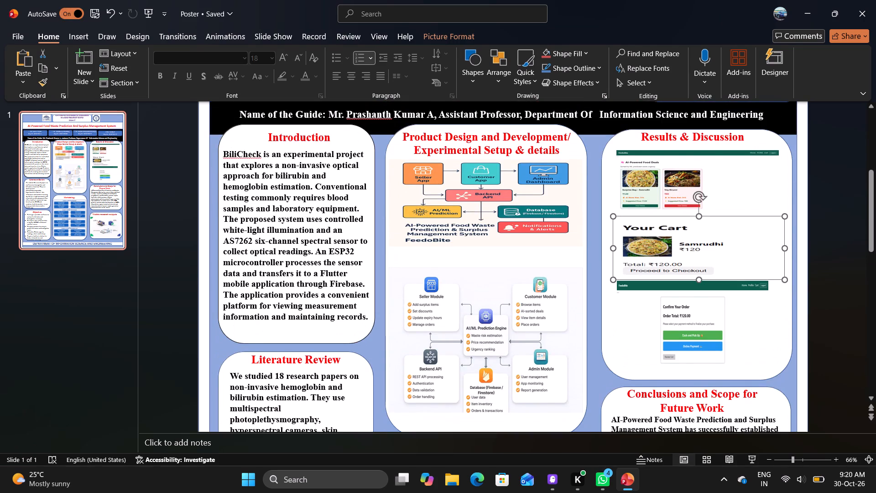
{"action": "key", "text": "Delete"}
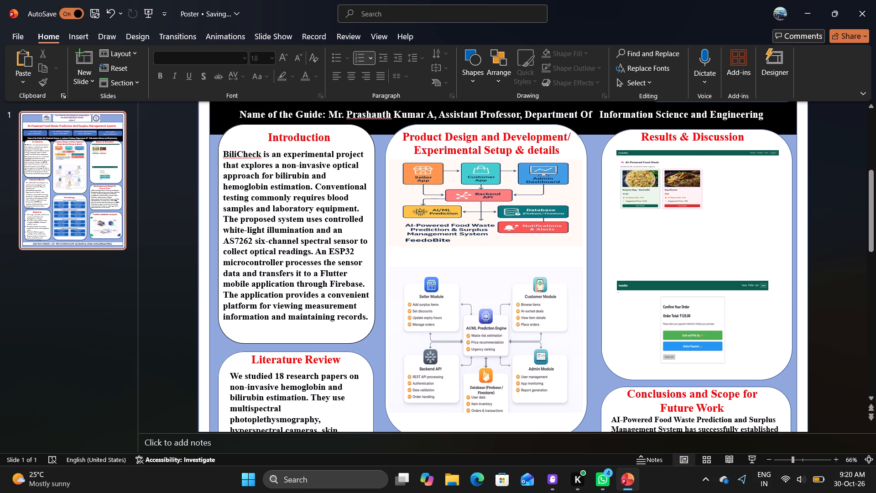
{"action": "left_click", "coordinate": [687, 198]}
{"action": "key", "text": "Delete"}
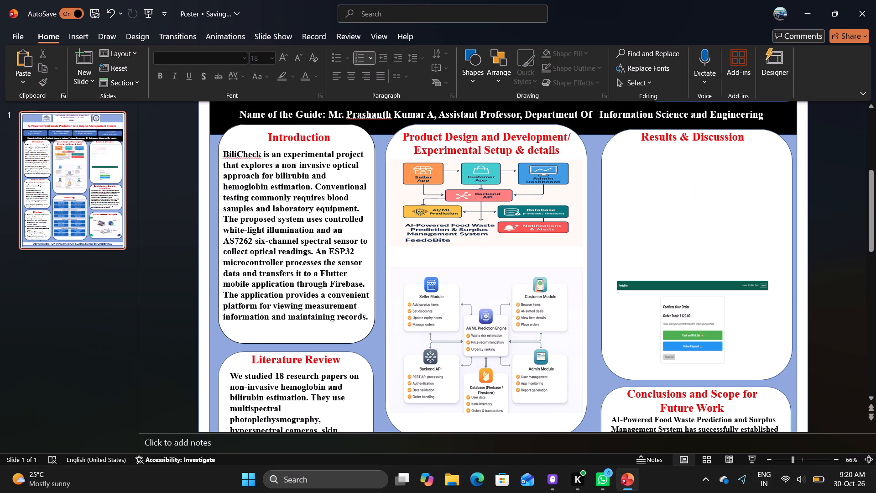
{"action": "left_click", "coordinate": [707, 319]}
{"action": "key", "text": "Delete"}
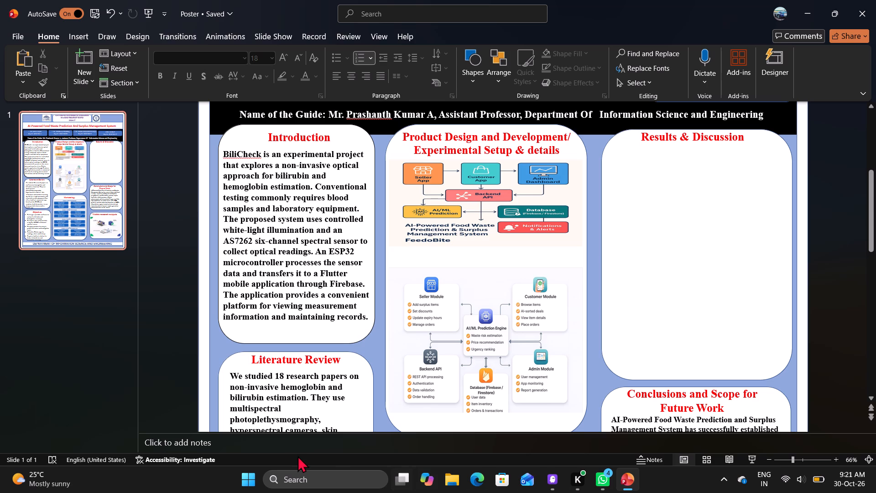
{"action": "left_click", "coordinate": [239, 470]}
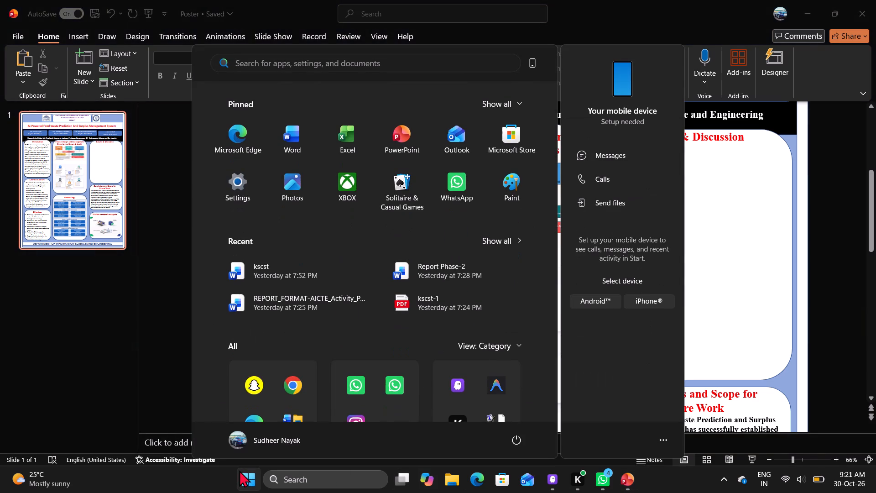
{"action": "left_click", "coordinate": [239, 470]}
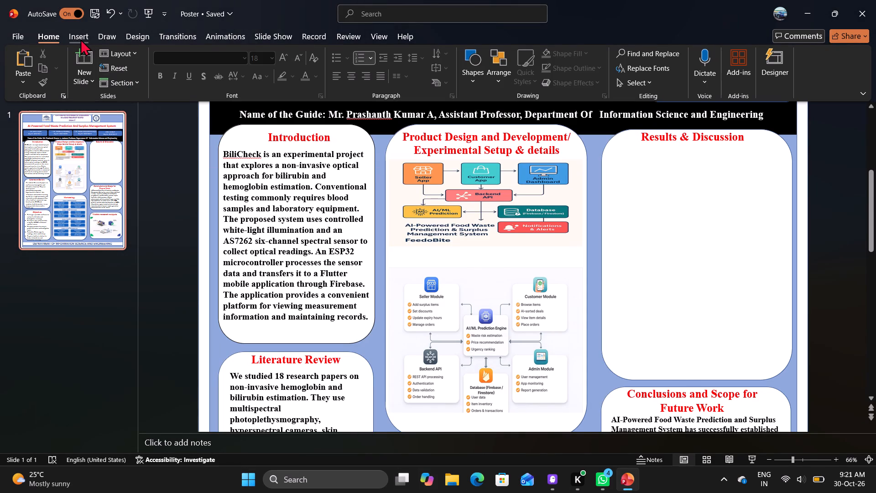
Insert the picture named home from the Synopsis folder inside the Desktop's Report folder.
{"action": "left_click", "coordinate": [80, 39]}
{"action": "left_click", "coordinate": [88, 57]}
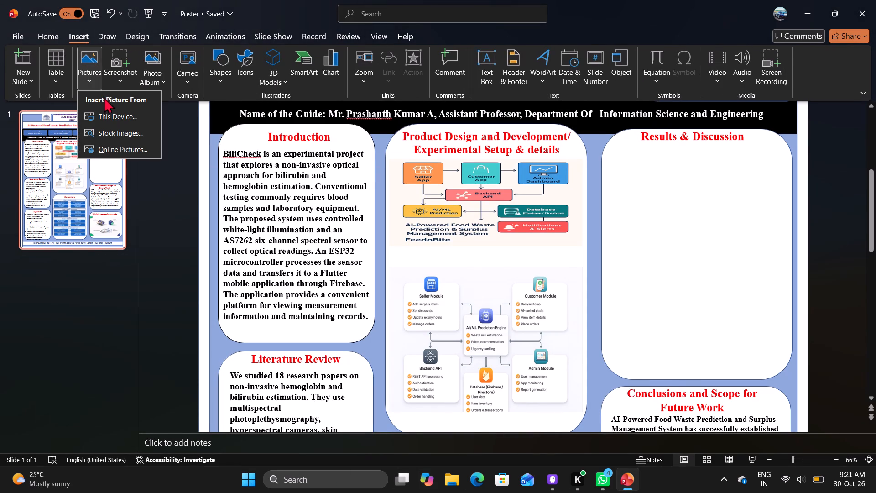
{"action": "left_click", "coordinate": [108, 115]}
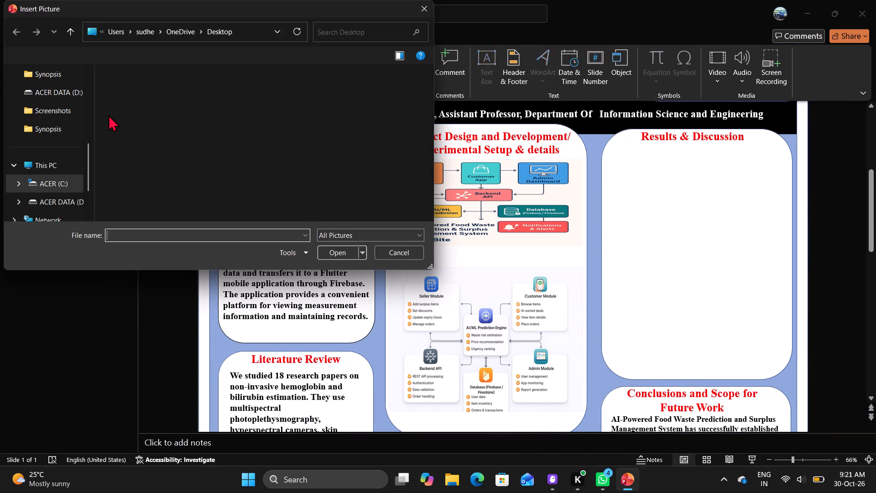
{"action": "scroll", "coordinate": [180, 143], "scroll_direction": "down", "scroll_amount": 2}
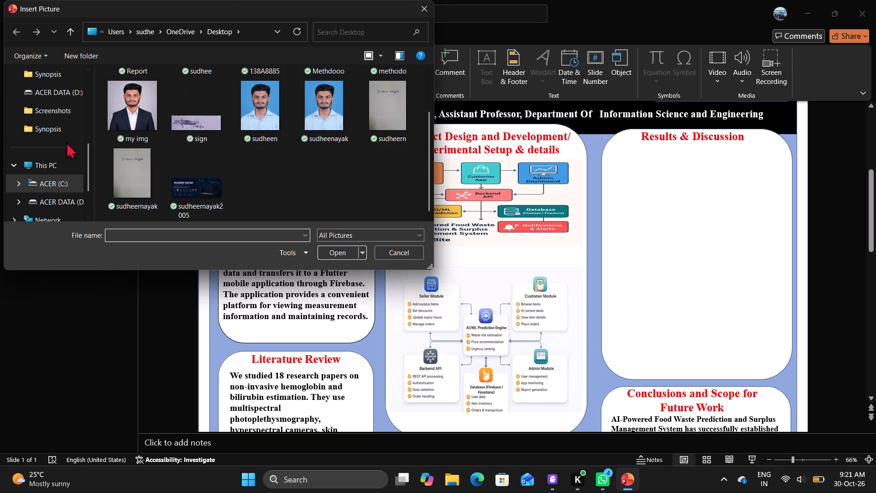
{"action": "scroll", "coordinate": [47, 126], "scroll_direction": "up", "scroll_amount": 1}
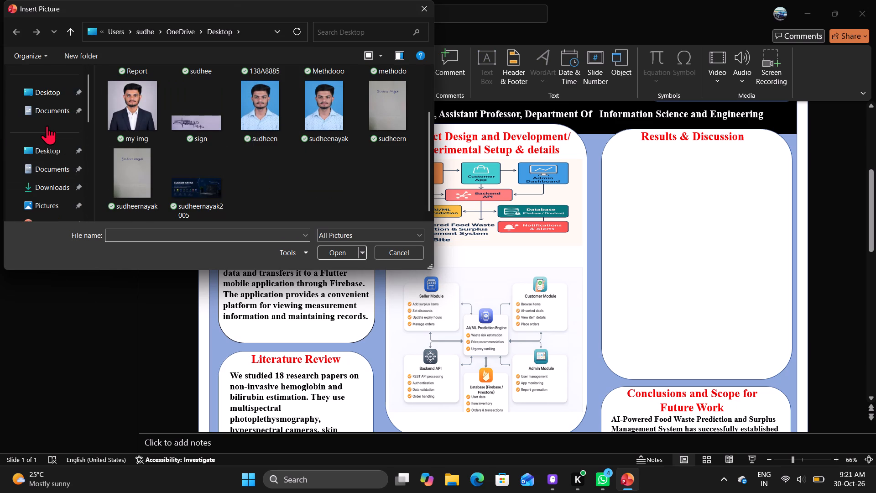
{"action": "scroll", "coordinate": [47, 126], "scroll_direction": "up", "scroll_amount": 1}
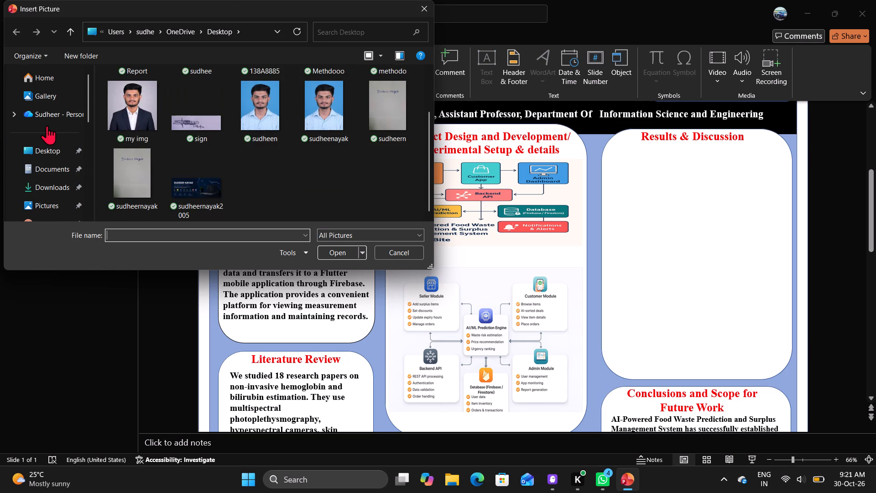
{"action": "double_click", "coordinate": [46, 144]}
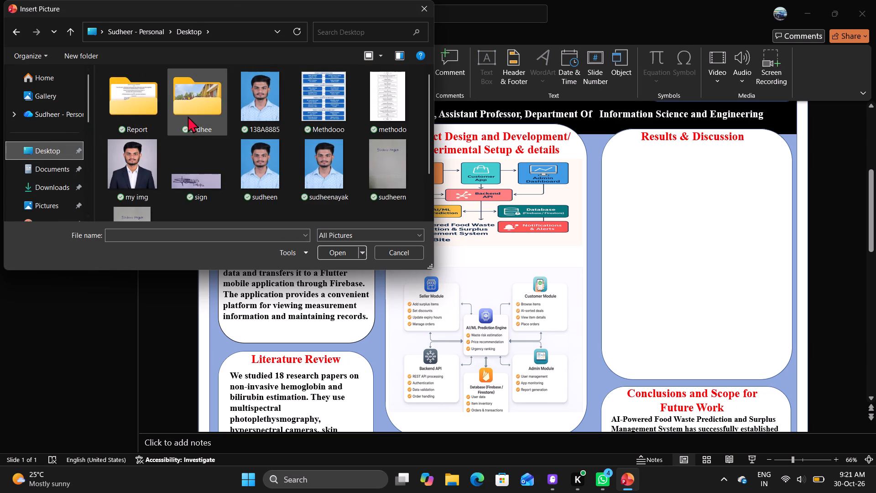
{"action": "double_click", "coordinate": [139, 109]}
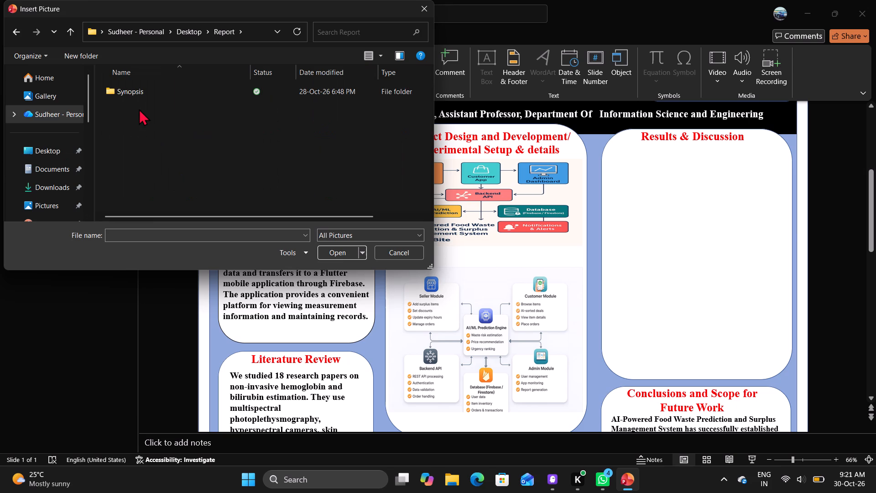
{"action": "double_click", "coordinate": [144, 91]}
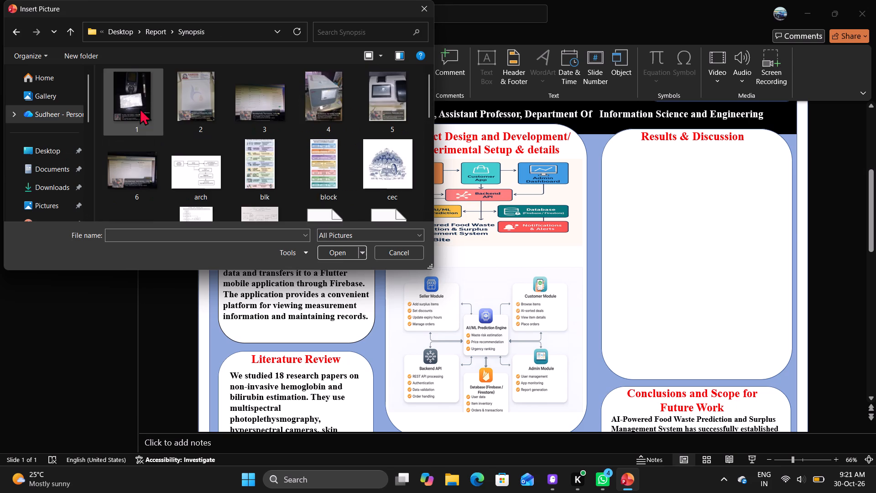
{"action": "scroll", "coordinate": [138, 123], "scroll_direction": "down", "scroll_amount": 3}
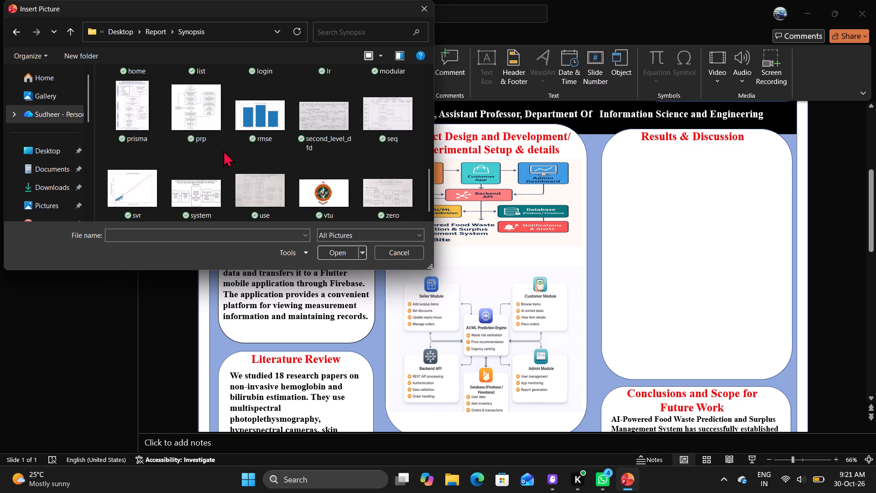
{"action": "scroll", "coordinate": [223, 150], "scroll_direction": "up", "scroll_amount": 1}
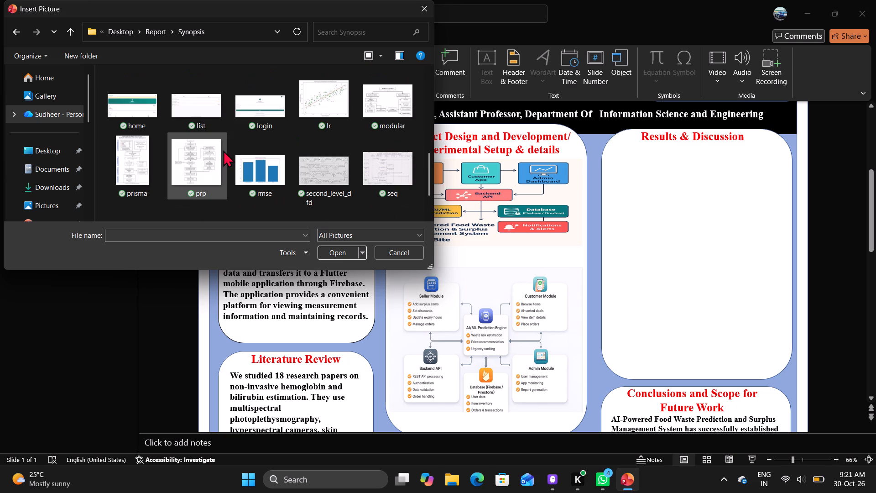
{"action": "scroll", "coordinate": [223, 150], "scroll_direction": "up", "scroll_amount": 1}
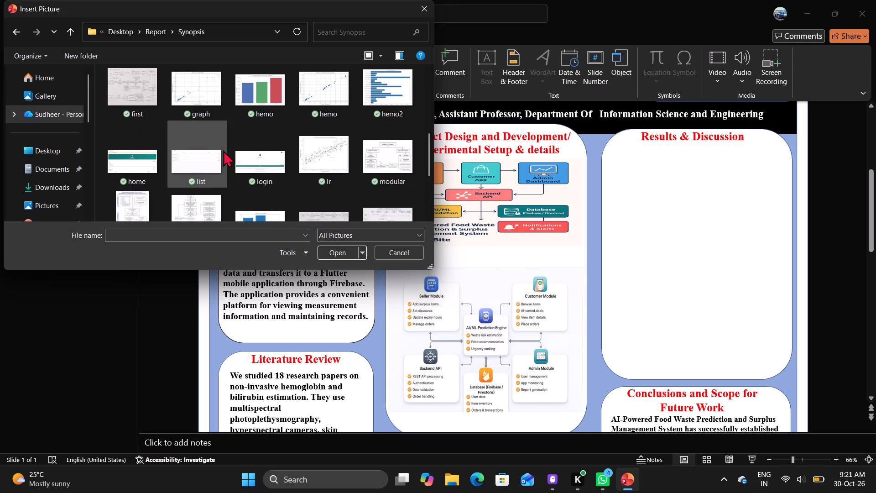
{"action": "left_click", "coordinate": [152, 156], "text": "ctrl"}
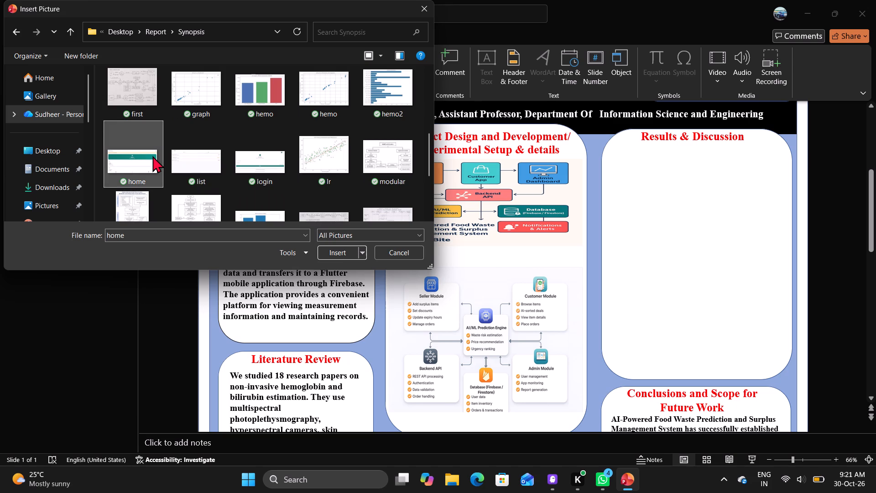
{"action": "left_click", "coordinate": [341, 248]}
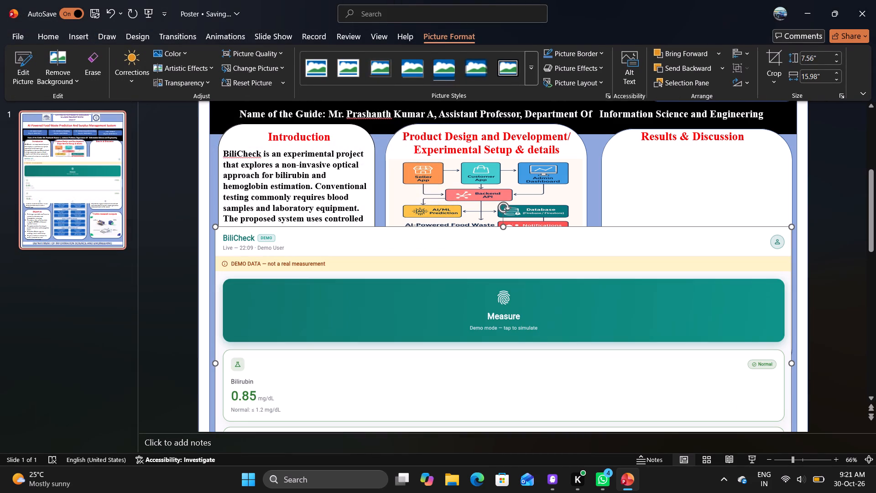
Shrink the home screenshot to about 4.33" high by 4.14" wide and move it into the Results & Discussion box.
{"action": "left_click_drag", "start_coordinate": [503, 226], "coordinate": [529, 344]}
{"action": "left_click_drag", "start_coordinate": [531, 372], "coordinate": [521, 179]}
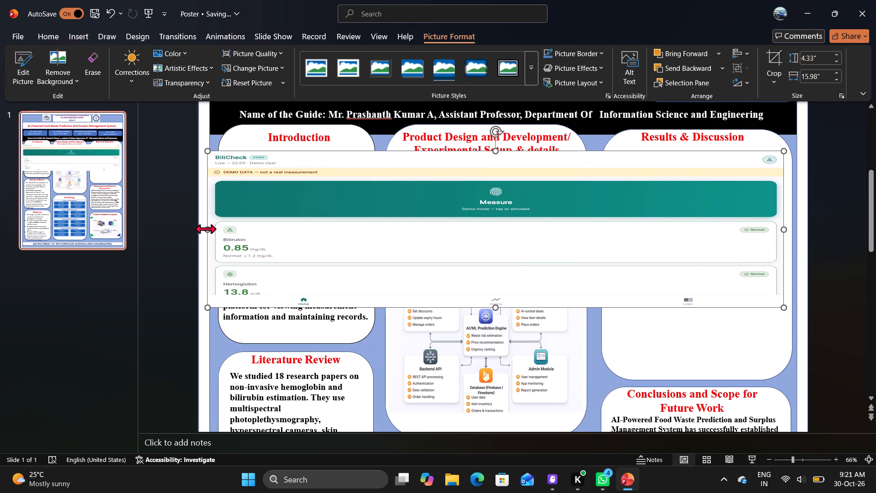
{"action": "left_click_drag", "start_coordinate": [205, 229], "coordinate": [477, 230]}
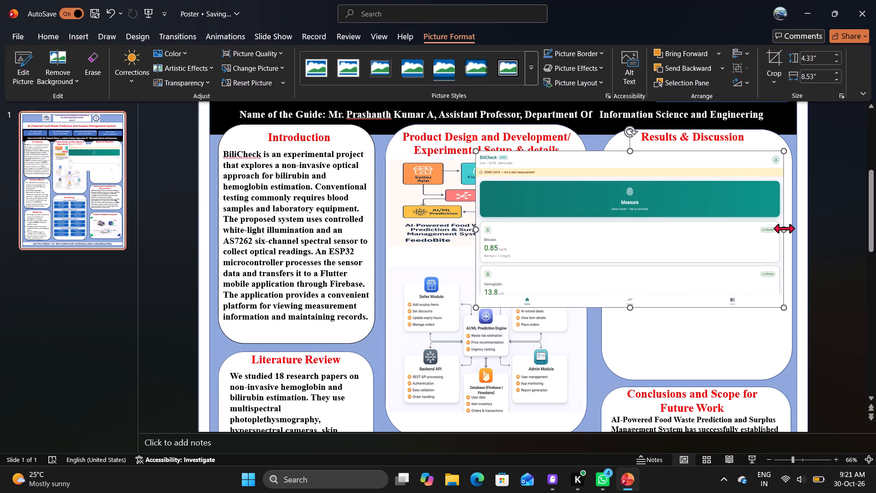
{"action": "left_click_drag", "start_coordinate": [784, 228], "coordinate": [730, 236]}
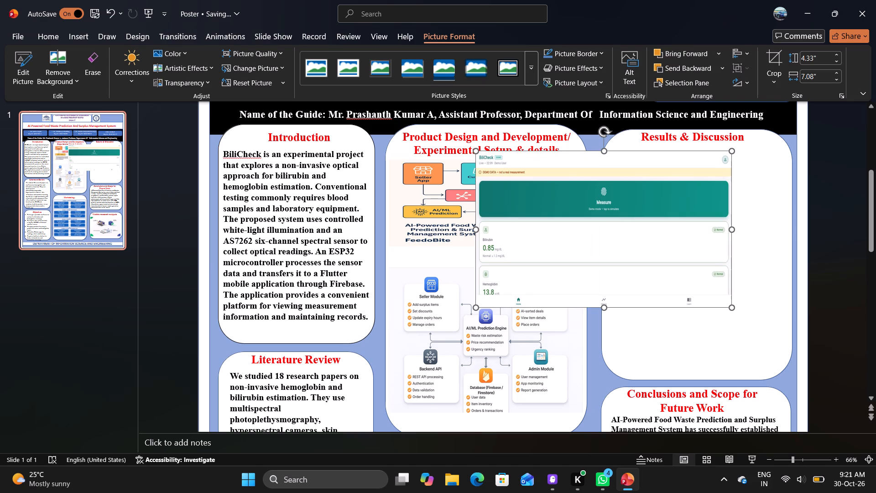
{"action": "left_click_drag", "start_coordinate": [628, 221], "coordinate": [697, 210]}
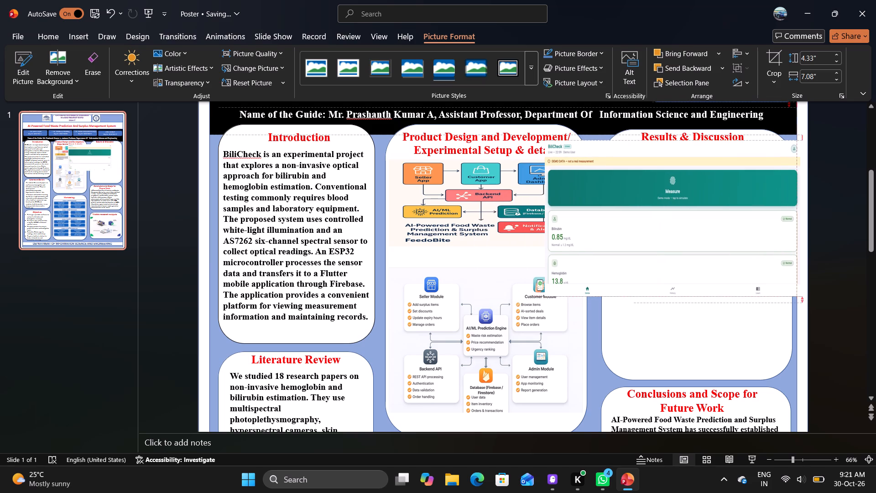
{"action": "left_click_drag", "start_coordinate": [697, 210], "coordinate": [692, 211]}
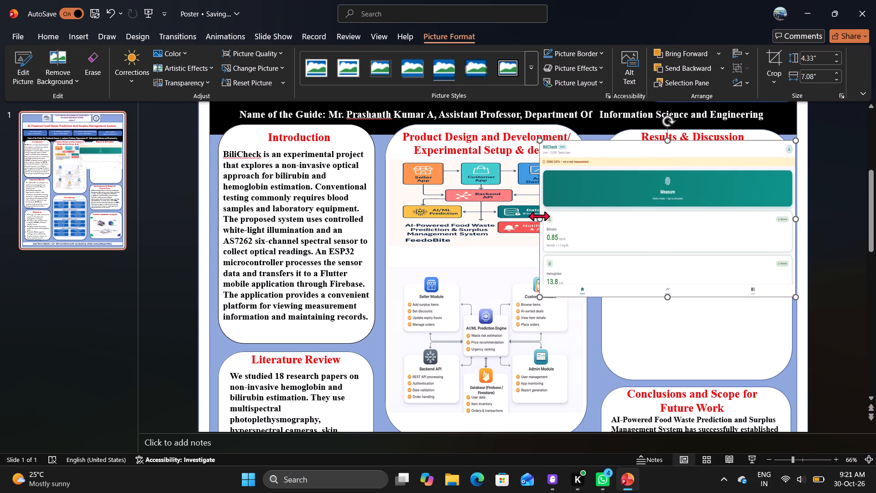
{"action": "left_click_drag", "start_coordinate": [539, 216], "coordinate": [648, 214]}
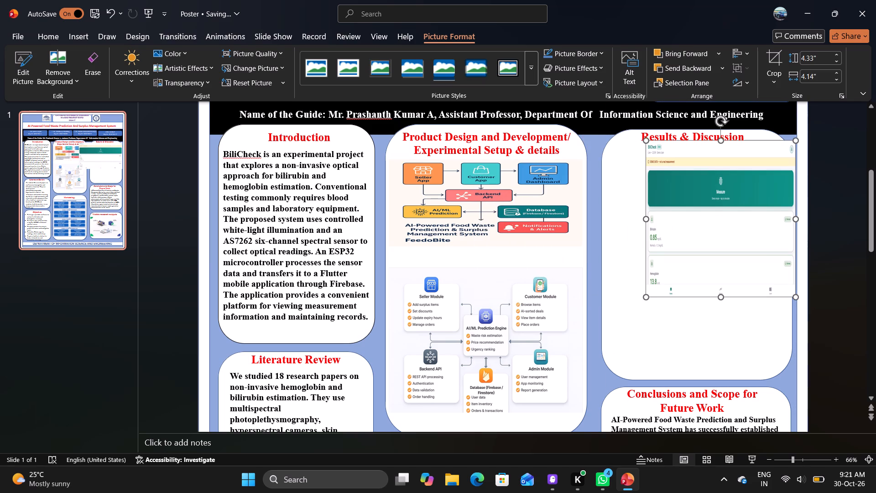
{"action": "left_click_drag", "start_coordinate": [690, 207], "coordinate": [665, 211]}
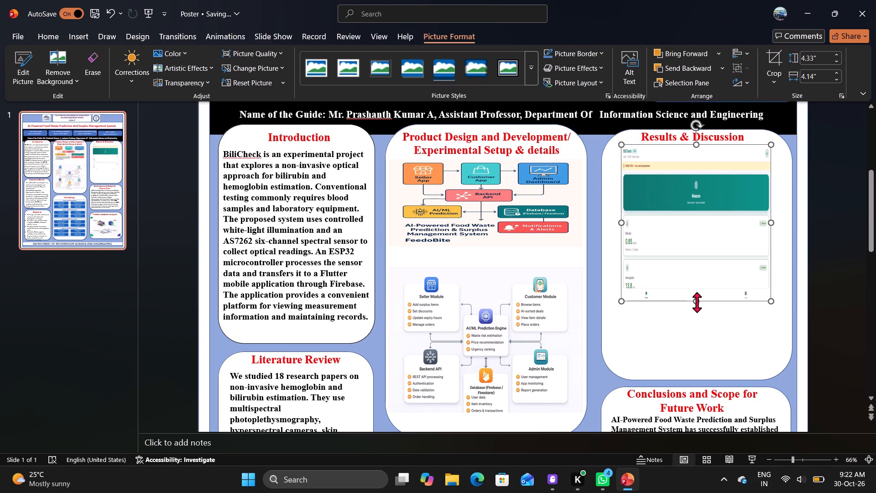
Resize the home screenshot to about 2.78" high by 4.88" wide, spanning the upper half of the Results & Discussion box.
{"action": "left_click_drag", "start_coordinate": [697, 302], "coordinate": [701, 242]}
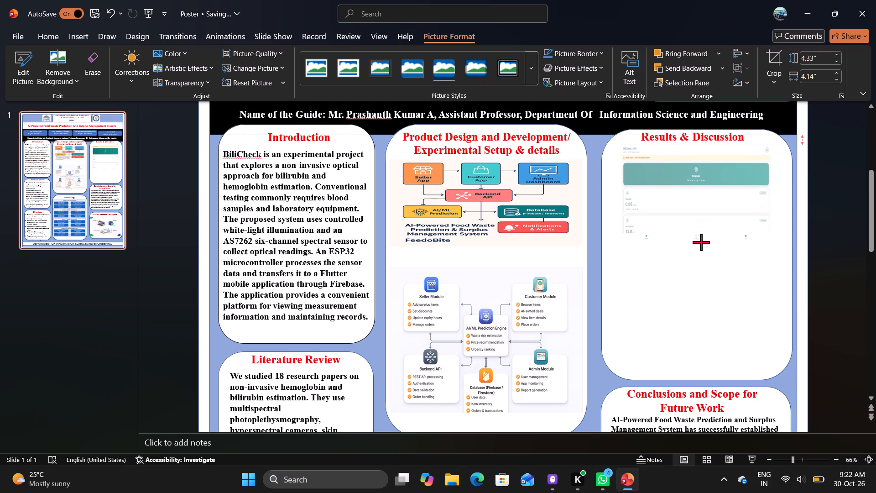
{"action": "left_click_drag", "start_coordinate": [701, 242], "coordinate": [701, 245]}
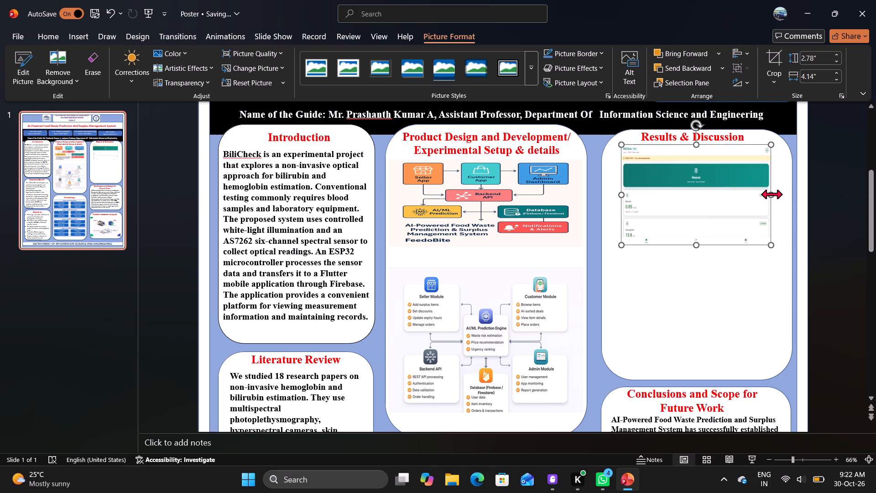
{"action": "left_click_drag", "start_coordinate": [772, 194], "coordinate": [786, 199]}
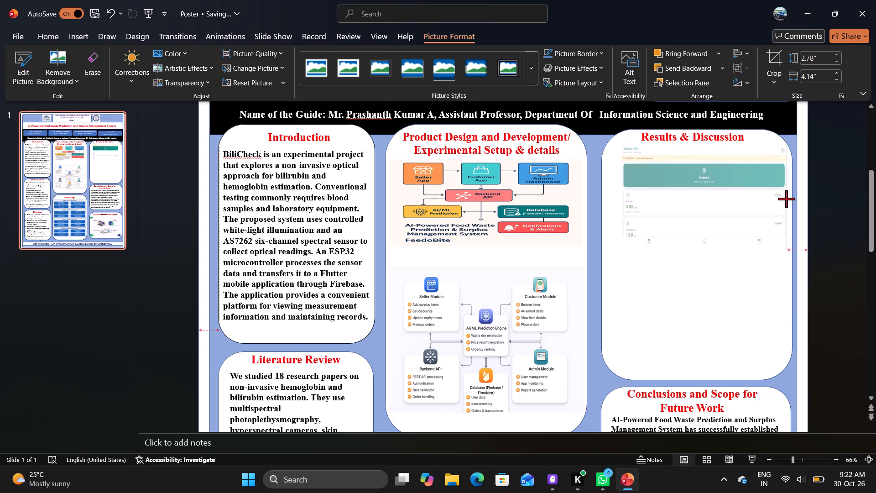
{"action": "left_click_drag", "start_coordinate": [786, 199], "coordinate": [783, 200]}
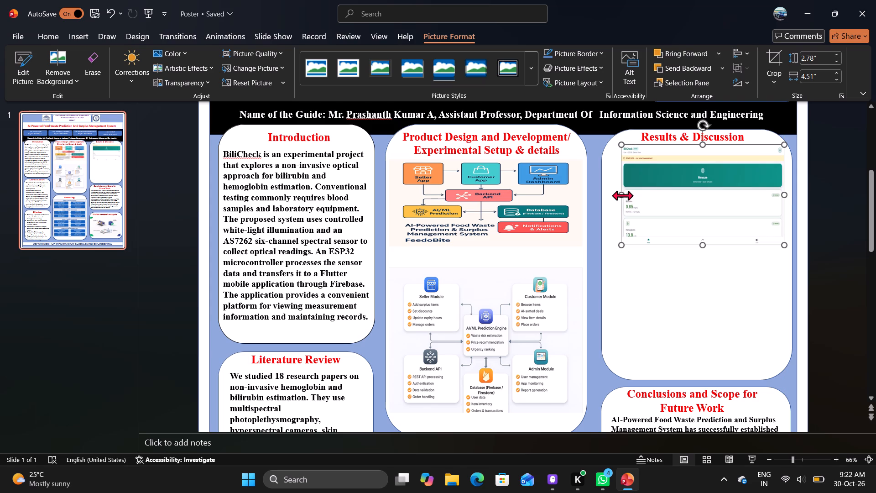
{"action": "left_click_drag", "start_coordinate": [622, 195], "coordinate": [613, 197]}
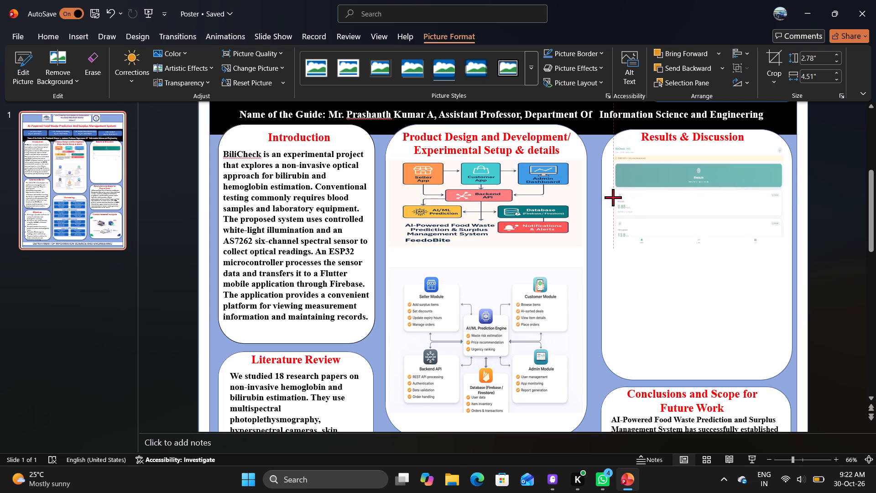
{"action": "left_click_drag", "start_coordinate": [613, 197], "coordinate": [610, 197]}
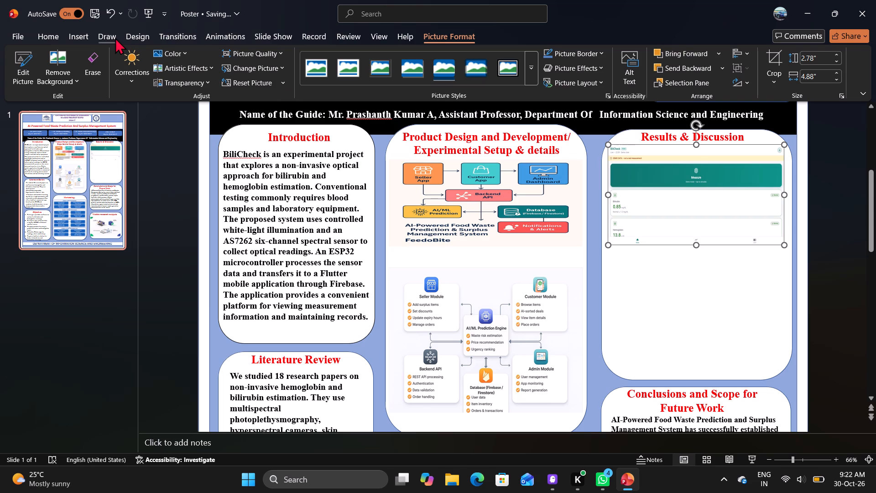
Insert the picture named list from the Synopsis folder.
{"action": "left_click", "coordinate": [76, 32]}
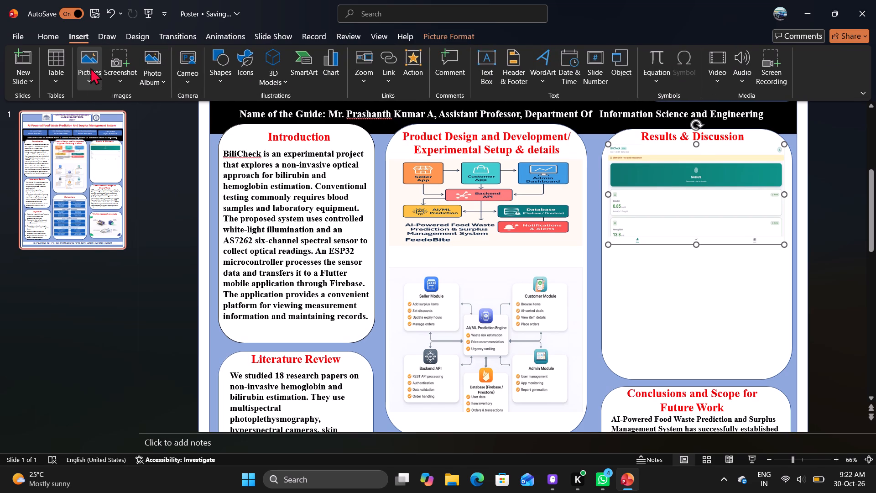
{"action": "left_click", "coordinate": [90, 63]}
{"action": "left_click", "coordinate": [102, 118]}
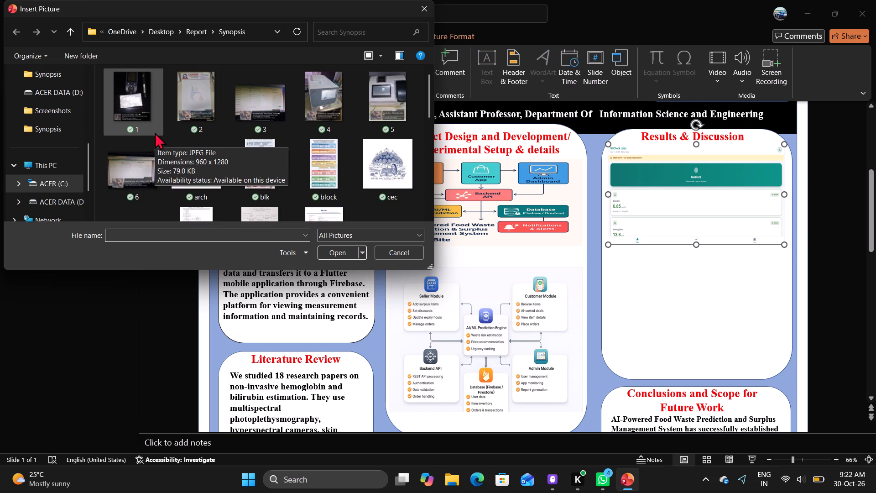
{"action": "scroll", "coordinate": [207, 164], "scroll_direction": "down", "scroll_amount": 1}
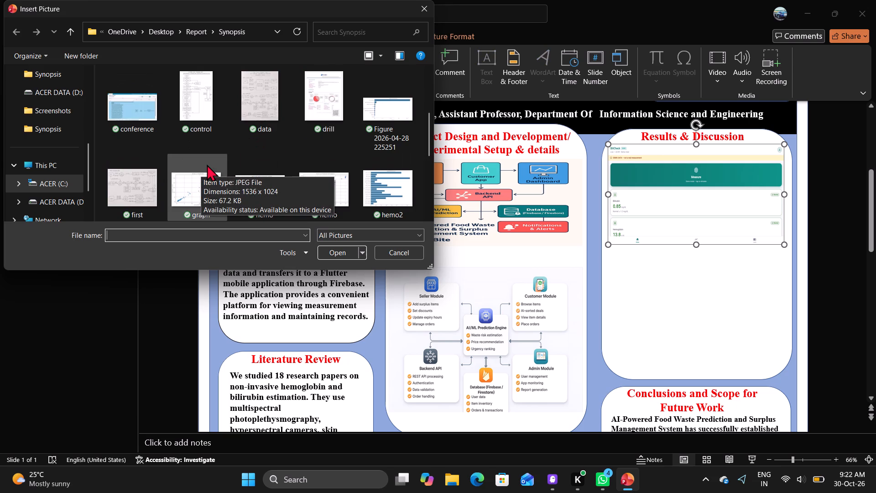
{"action": "scroll", "coordinate": [207, 164], "scroll_direction": "up", "scroll_amount": 1}
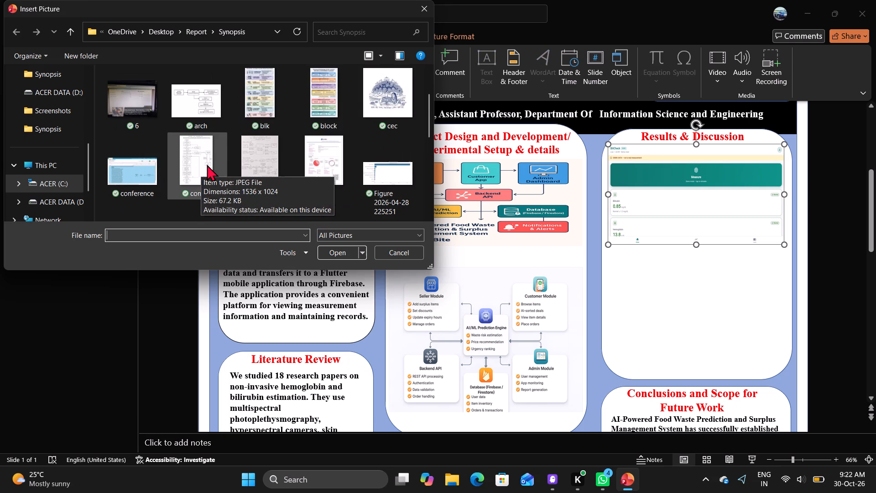
{"action": "scroll", "coordinate": [207, 164], "scroll_direction": "down", "scroll_amount": 2}
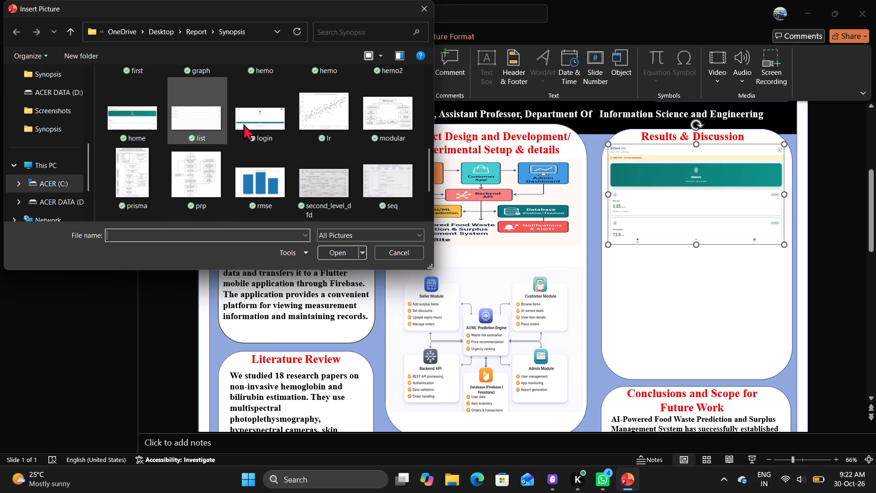
{"action": "left_click", "coordinate": [195, 123]}
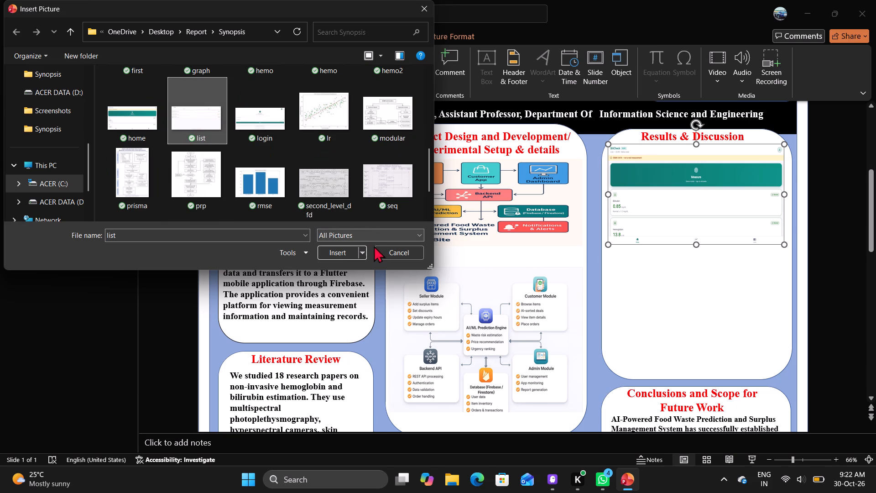
{"action": "left_click", "coordinate": [348, 252]}
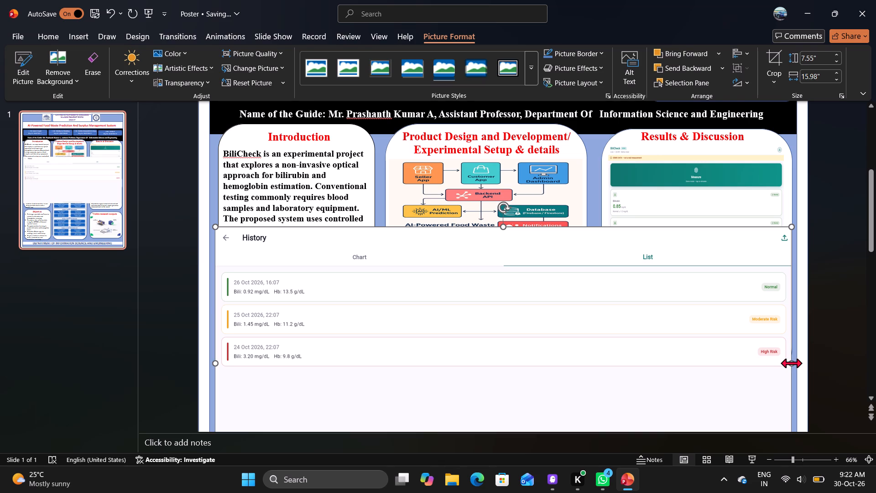
Shrink the History list screenshot to about 4.2" high by 9.03" wide and move it over the Results & Discussion box.
{"action": "left_click_drag", "start_coordinate": [791, 363], "coordinate": [732, 362]}
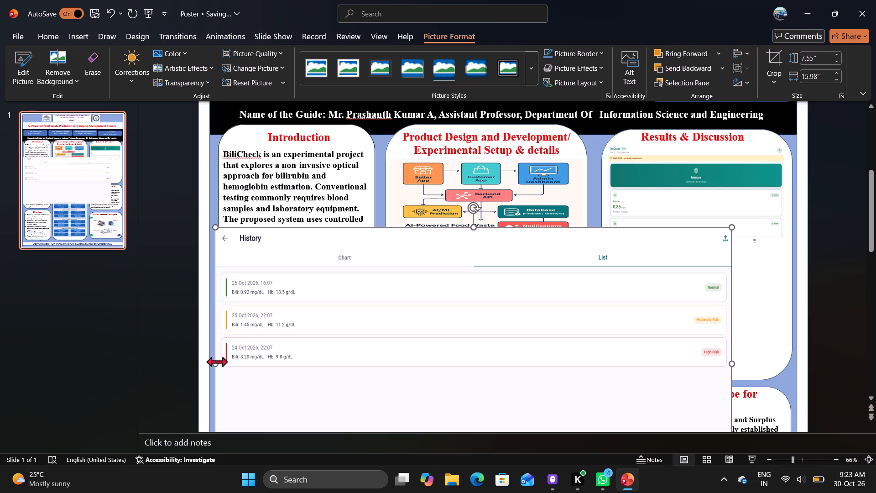
{"action": "left_click_drag", "start_coordinate": [218, 364], "coordinate": [405, 377]}
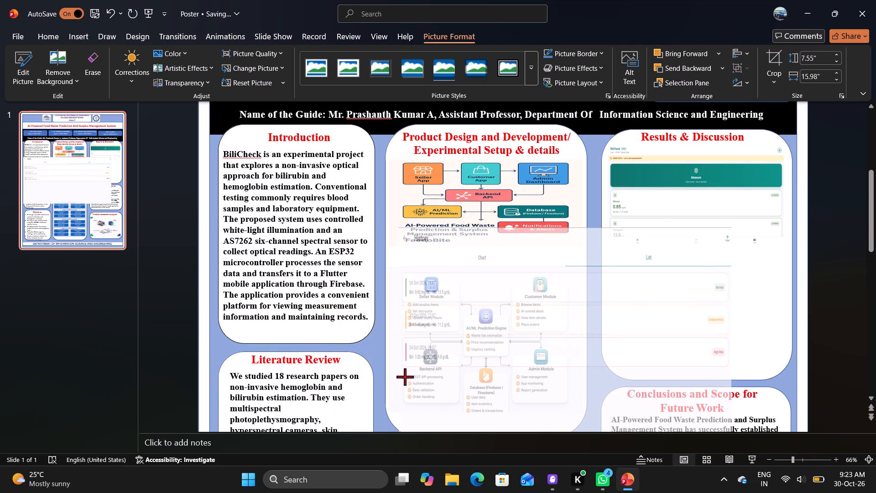
{"action": "left_click_drag", "start_coordinate": [405, 377], "coordinate": [407, 377]}
{"action": "left_click_drag", "start_coordinate": [517, 353], "coordinate": [509, 288]}
{"action": "scroll", "coordinate": [551, 415], "scroll_direction": "down", "scroll_amount": 1}
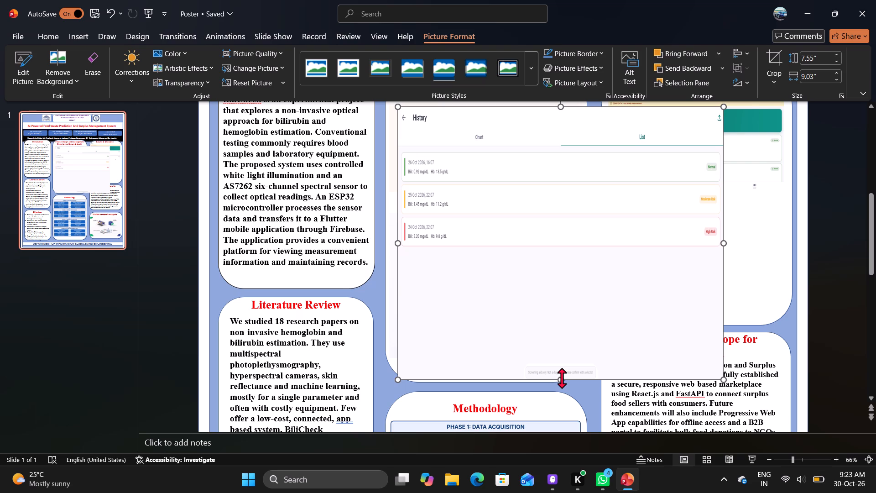
{"action": "left_click_drag", "start_coordinate": [562, 378], "coordinate": [562, 259]}
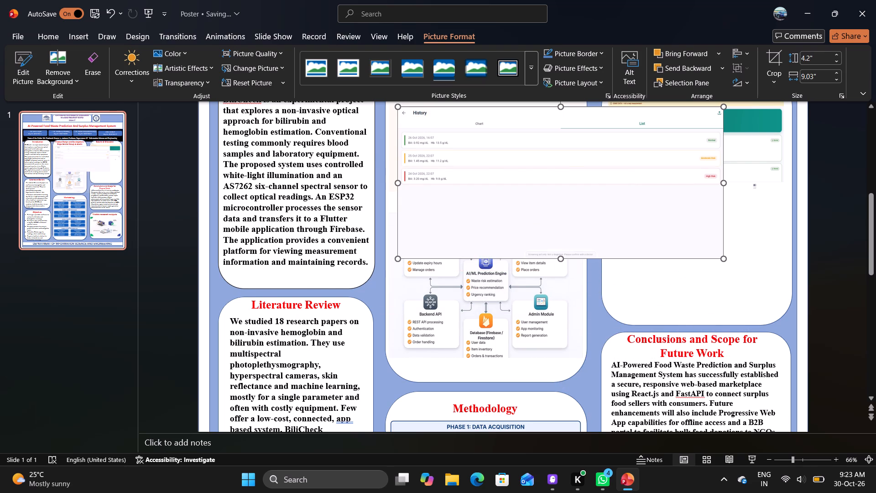
{"action": "scroll", "coordinate": [582, 220], "scroll_direction": "up", "scroll_amount": 1}
{"action": "left_click_drag", "start_coordinate": [635, 283], "coordinate": [682, 328]}
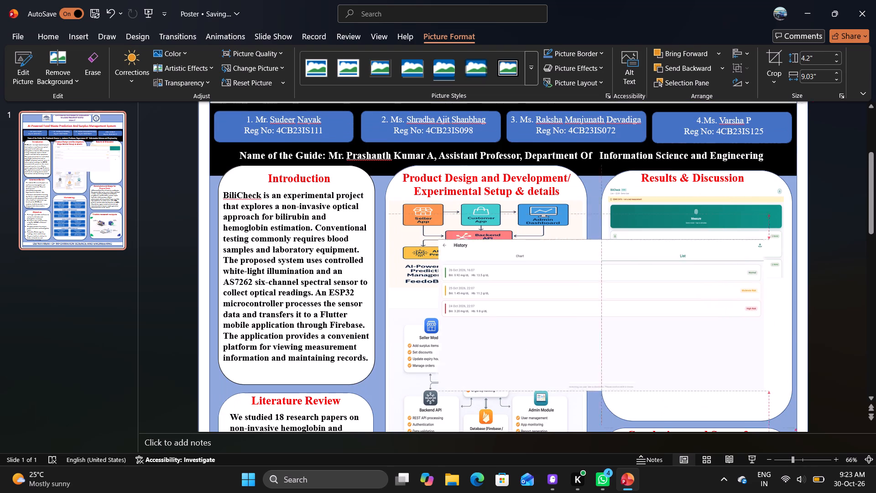
{"action": "left_click_drag", "start_coordinate": [682, 328], "coordinate": [699, 349]}
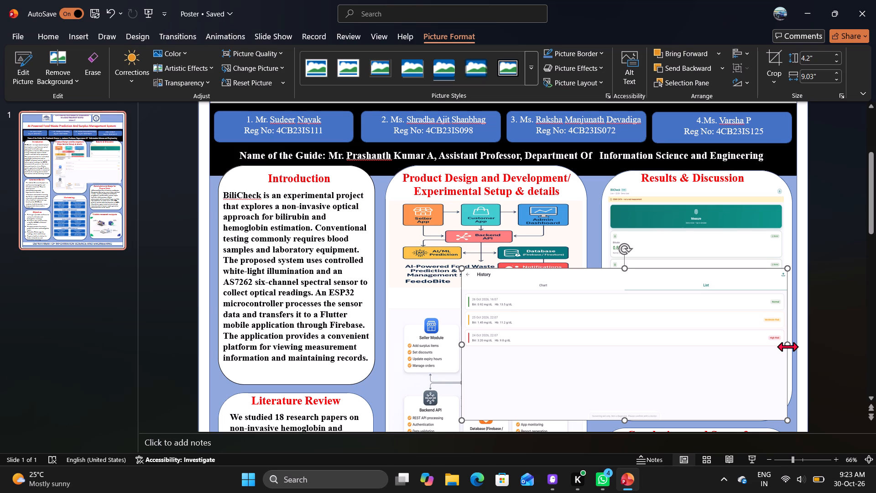
Reduce the History screenshot to about 3.59" high by 6.86" wide and place it below the home screenshot with their right edges aligned.
{"action": "left_click_drag", "start_coordinate": [787, 347], "coordinate": [761, 348]}
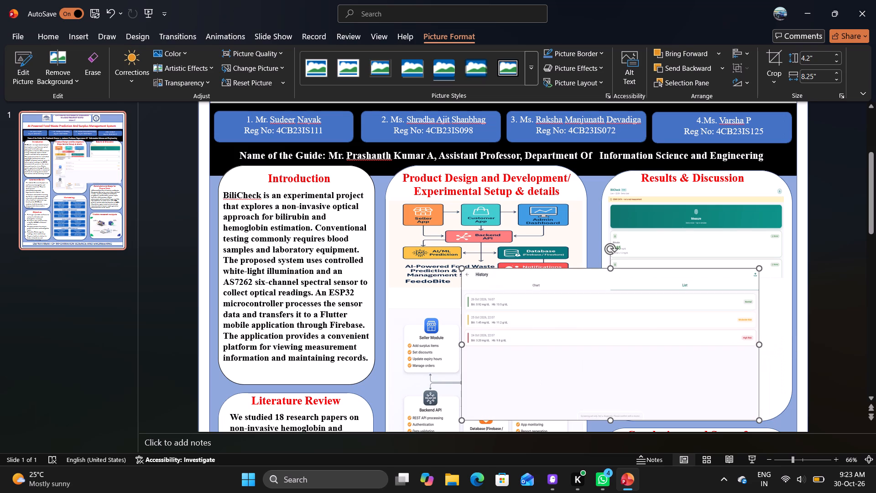
{"action": "left_click_drag", "start_coordinate": [657, 340], "coordinate": [641, 342]}
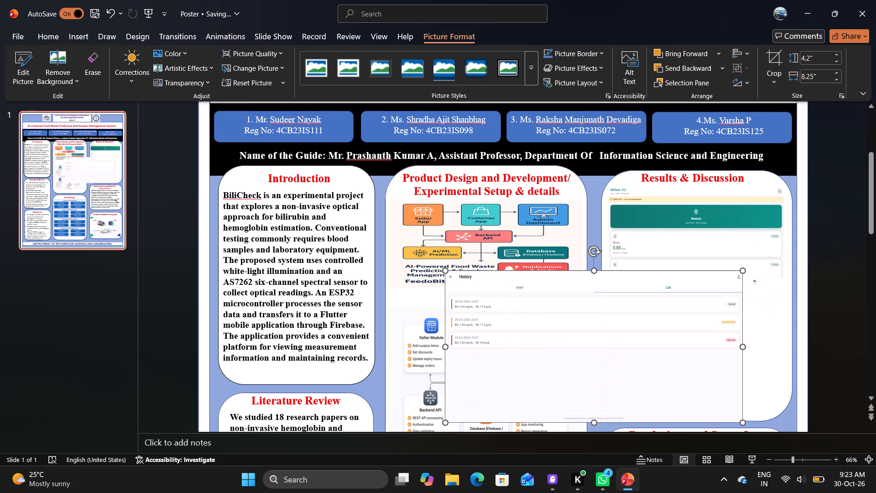
{"action": "left_click_drag", "start_coordinate": [741, 346], "coordinate": [692, 345]}
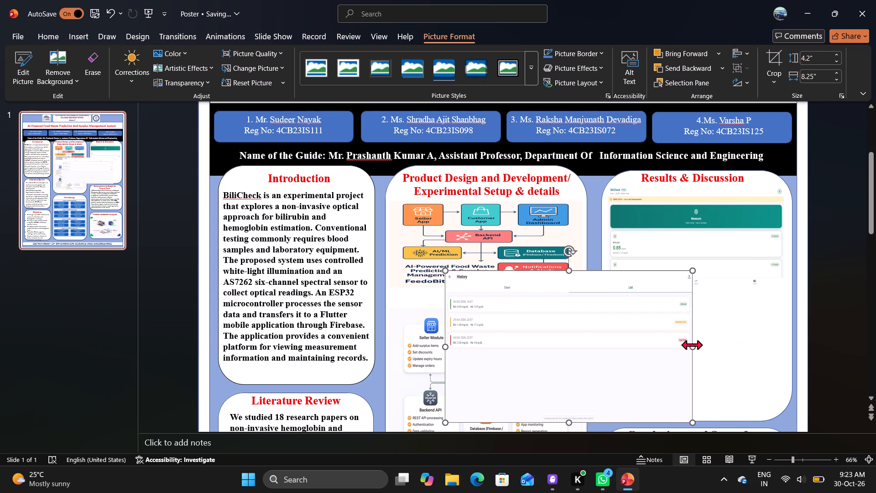
{"action": "left_click_drag", "start_coordinate": [568, 270], "coordinate": [579, 293]}
{"action": "left_click_drag", "start_coordinate": [620, 334], "coordinate": [641, 334]}
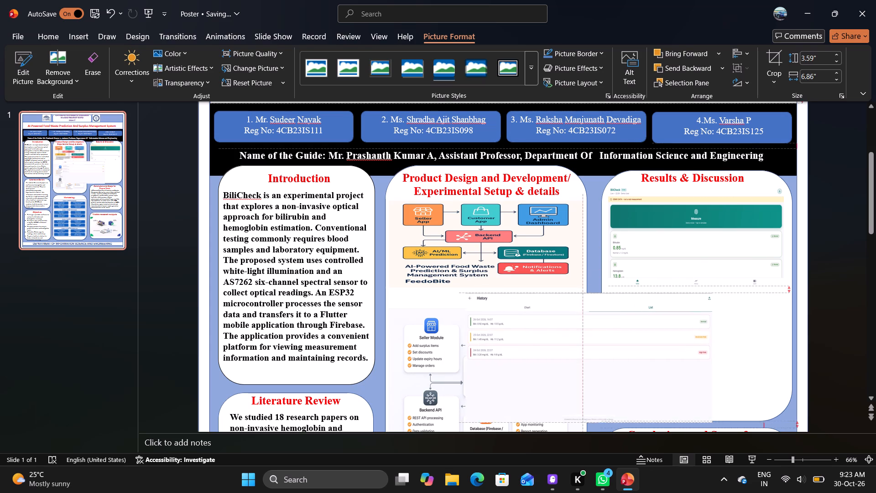
{"action": "left_click_drag", "start_coordinate": [641, 334], "coordinate": [702, 333]}
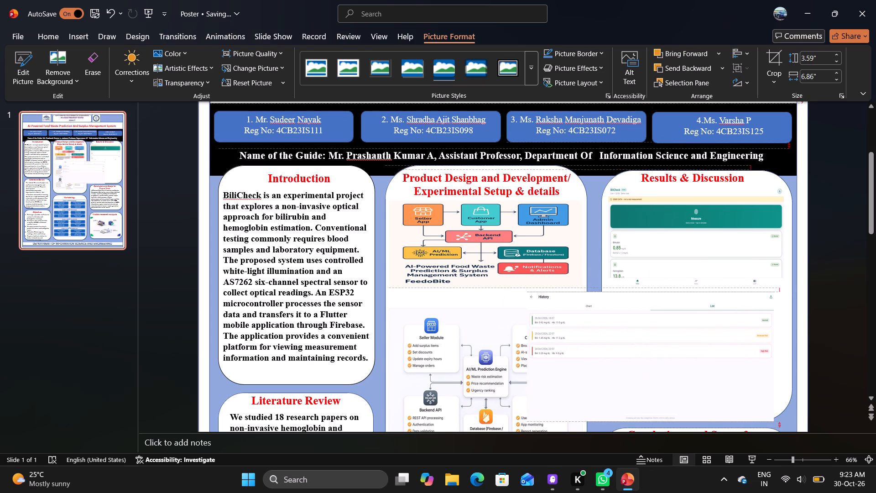
{"action": "left_click_drag", "start_coordinate": [702, 333], "coordinate": [713, 331]}
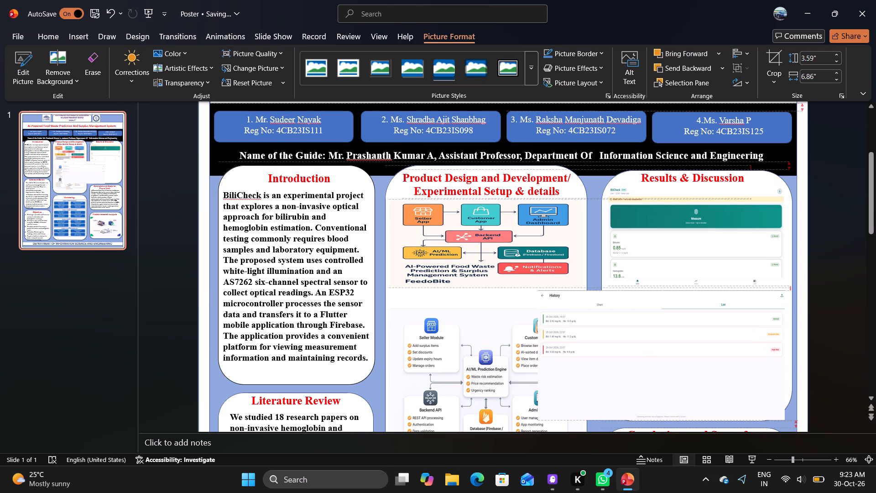
{"action": "left_click_drag", "start_coordinate": [713, 331], "coordinate": [711, 331]}
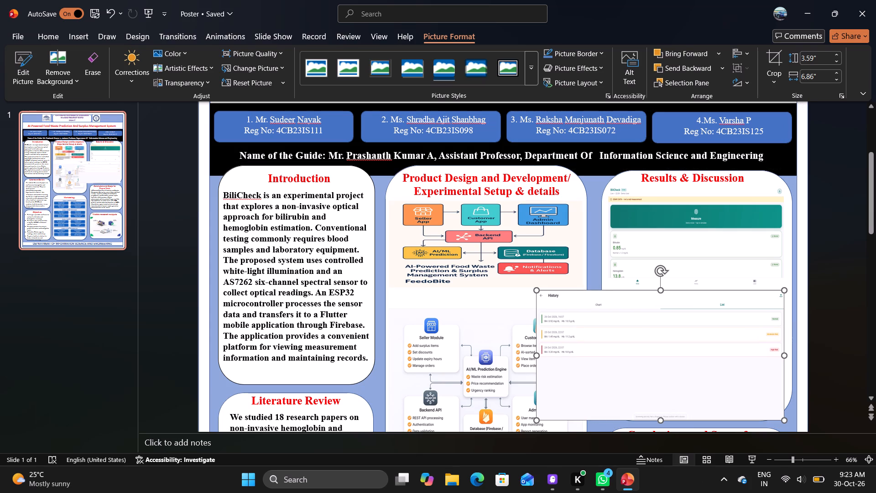
Shrink the History screenshot to about 3.13" high by 4.74" wide, fitting it below the home screenshot inside the Results & Discussion box.
{"action": "left_click_drag", "start_coordinate": [538, 354], "coordinate": [567, 354]}
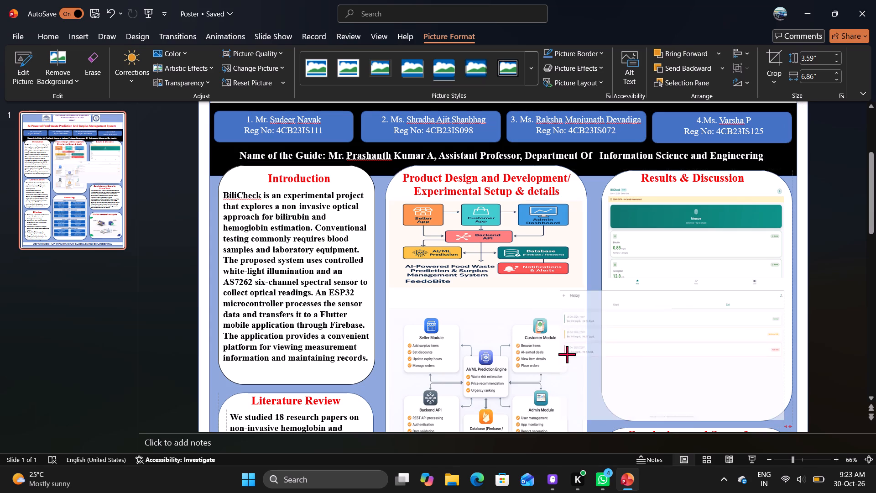
{"action": "left_click_drag", "start_coordinate": [567, 354], "coordinate": [613, 366]}
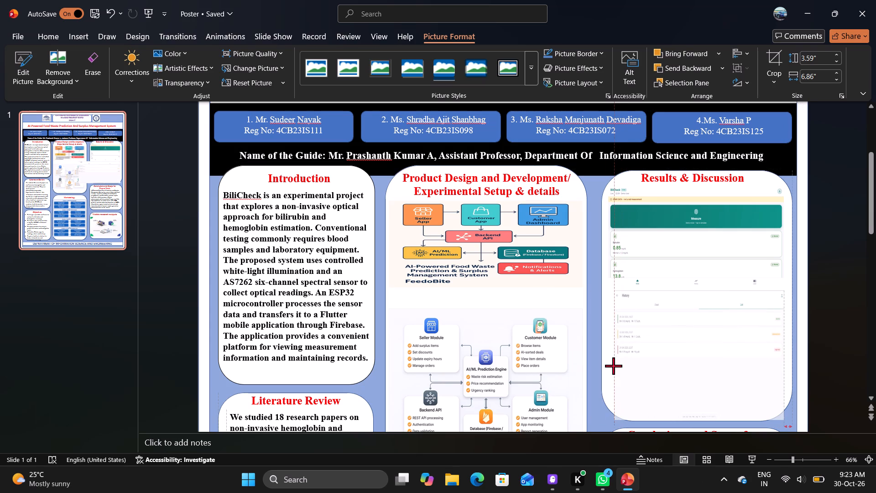
{"action": "left_click_drag", "start_coordinate": [613, 366], "coordinate": [610, 365]}
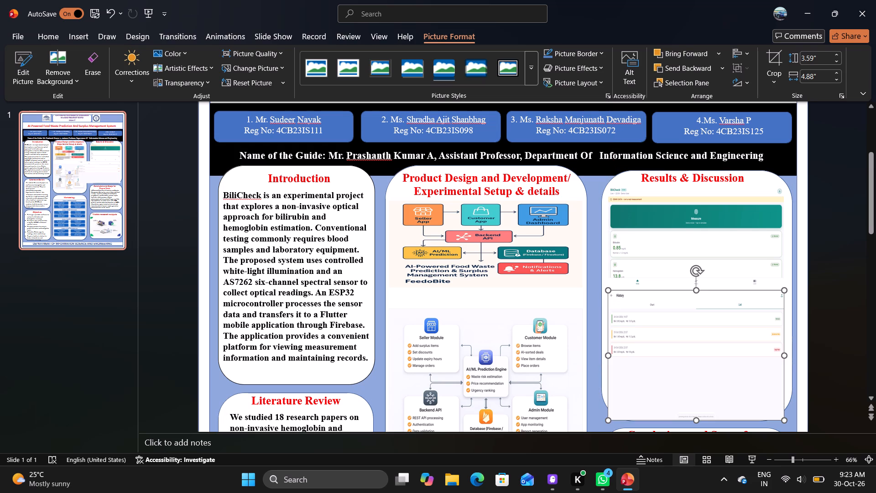
{"action": "left_click_drag", "start_coordinate": [697, 423], "coordinate": [702, 409]}
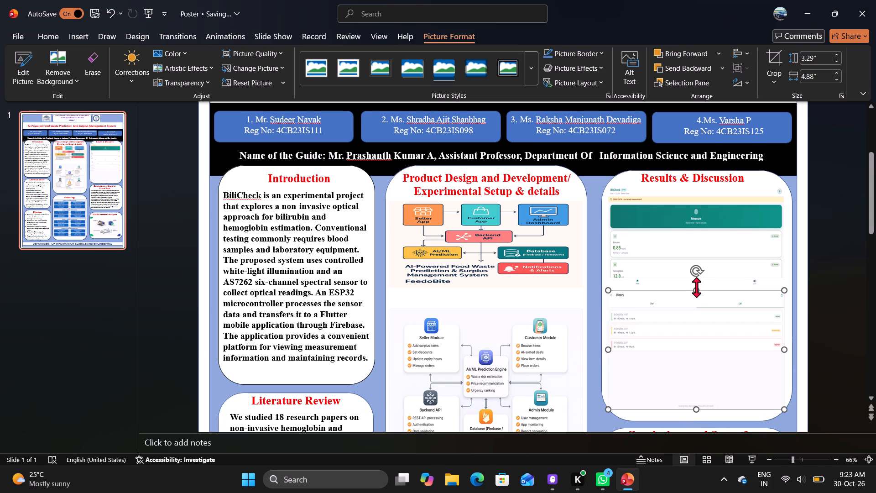
{"action": "left_click_drag", "start_coordinate": [696, 287], "coordinate": [697, 293]}
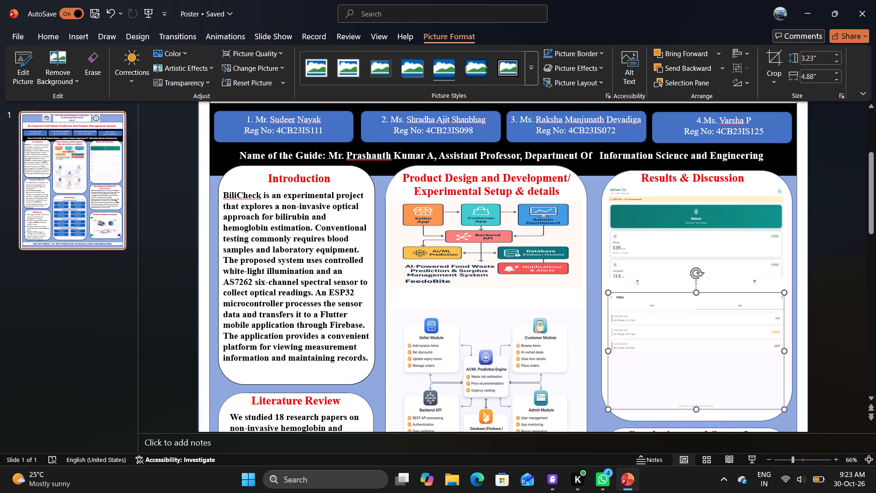
{"action": "scroll", "coordinate": [562, 365], "scroll_direction": "down", "scroll_amount": 1}
{"action": "left_click", "coordinate": [536, 367]}
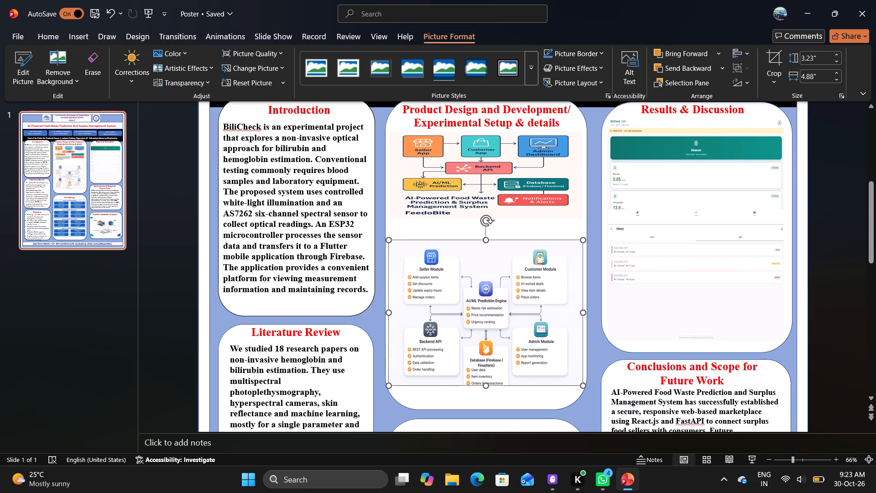
{"action": "left_click", "coordinate": [634, 321]}
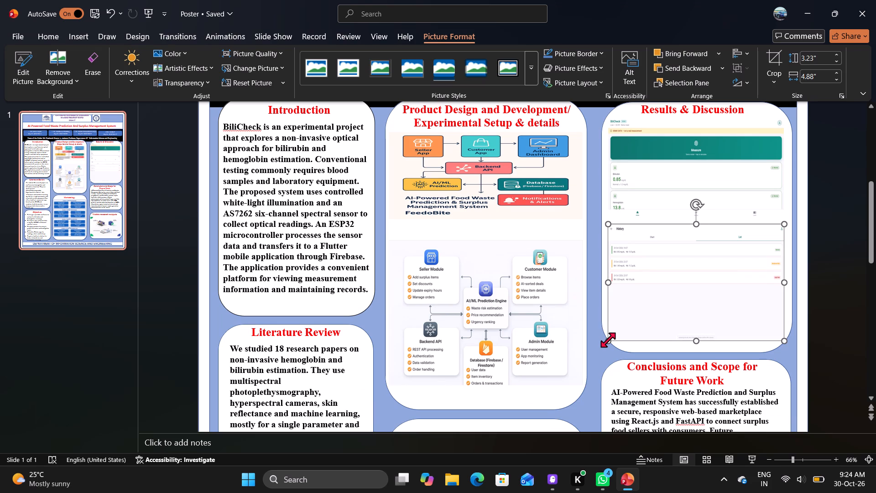
{"action": "left_click", "coordinate": [608, 340]}
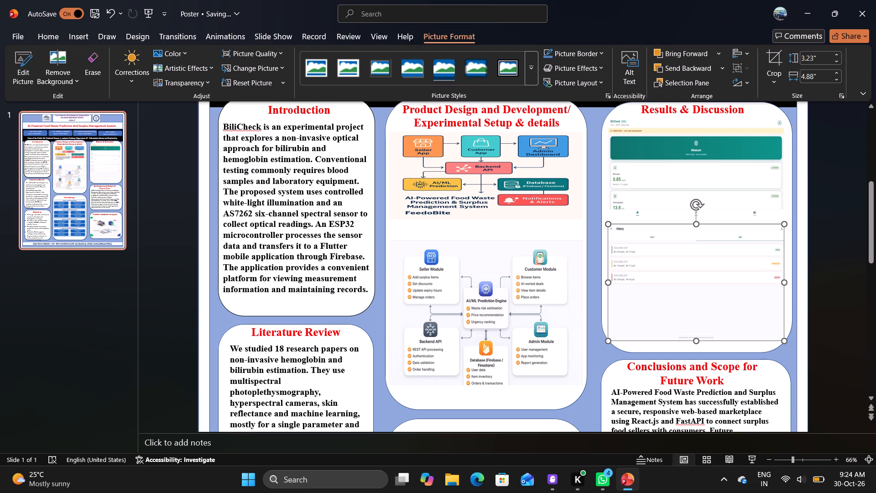
{"action": "left_click", "coordinate": [610, 339]}
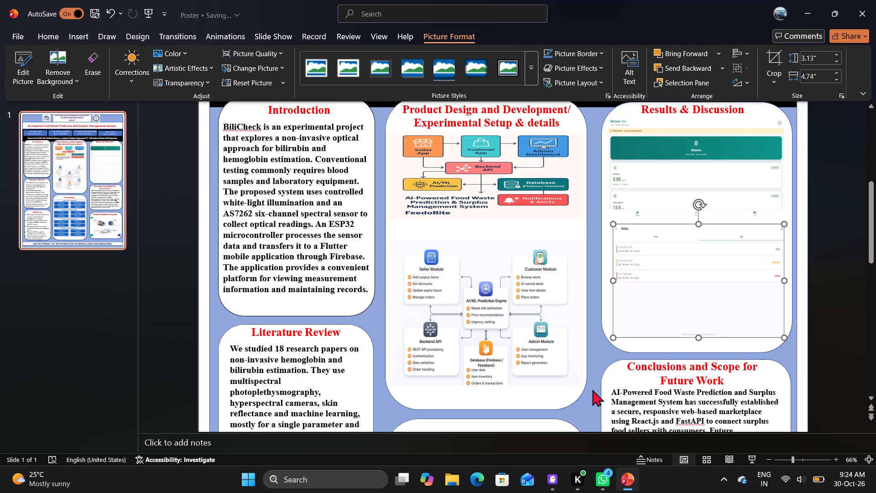
Examine the poster's lower sections, including Conclusions and Scope for Future Work and Visible research outputs, for remaining food waste content.
{"action": "scroll", "coordinate": [592, 389], "scroll_direction": "down", "scroll_amount": 3}
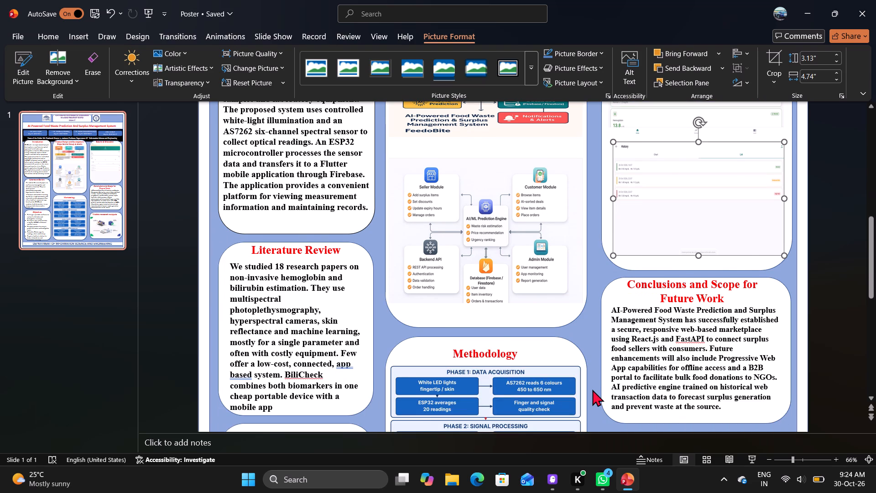
{"action": "scroll", "coordinate": [592, 389], "scroll_direction": "down", "scroll_amount": 3}
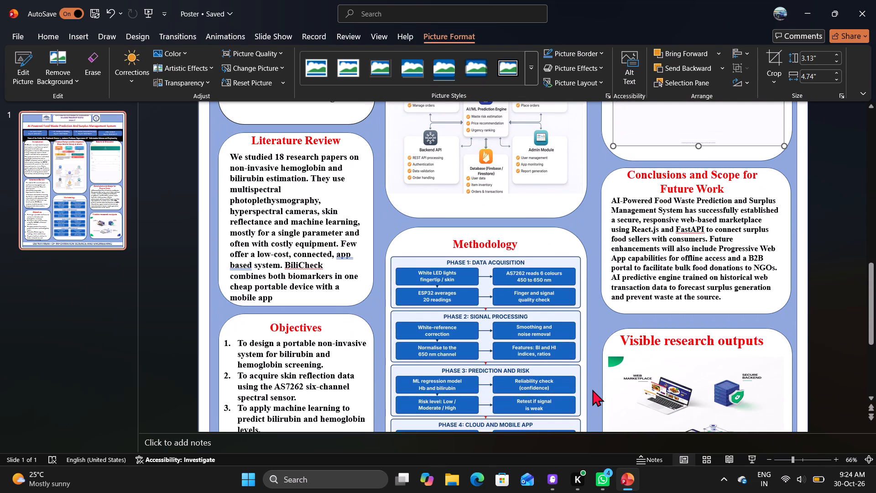
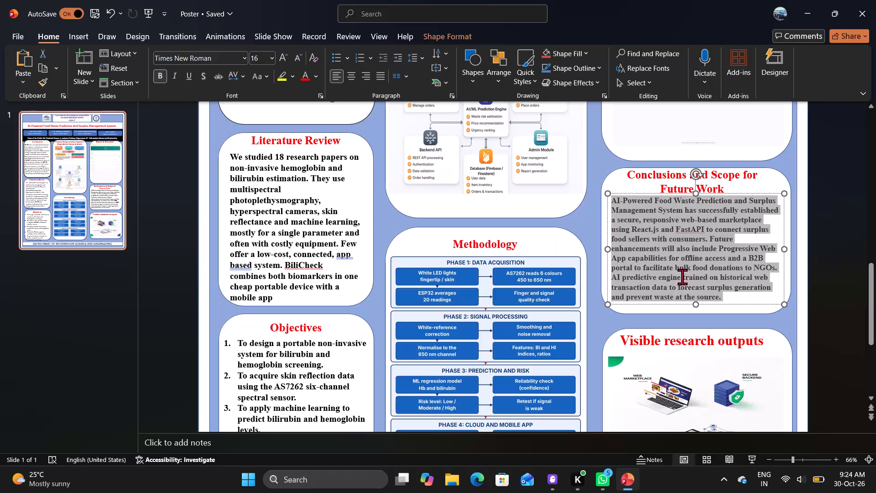
Replace the food waste paragraph under Conclusions and Scope for Future Work with the copied BiliCheck conclusion text.
{"action": "key", "text": "BackSpace"}
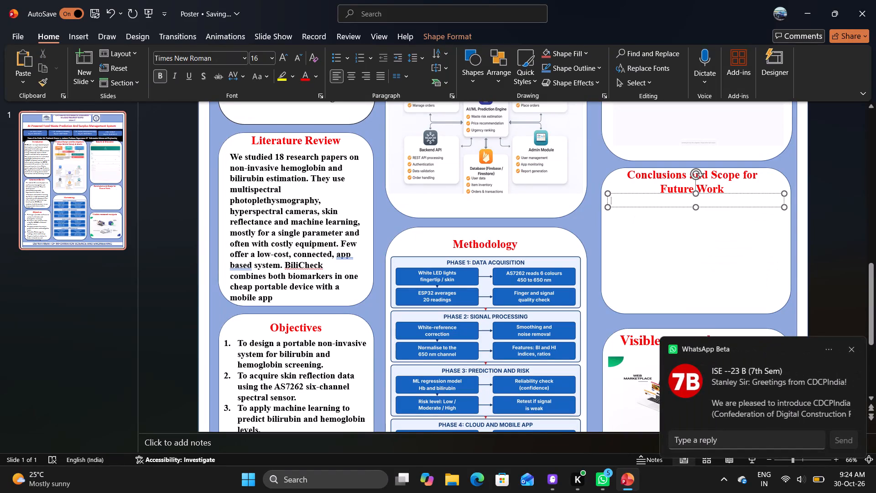
{"action": "key", "text": "ctrl+v"}
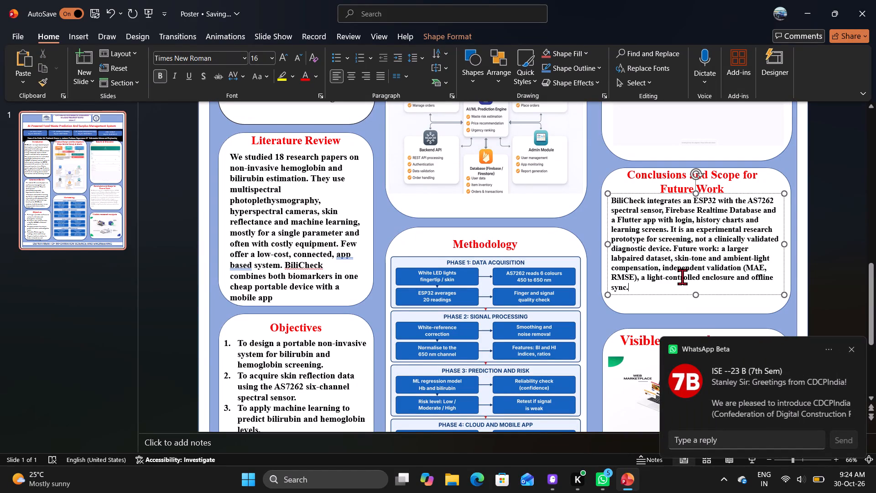
Correct "labpaired" to "lab paired" in the conclusions paragraph.
{"action": "left_click", "coordinate": [682, 277]}
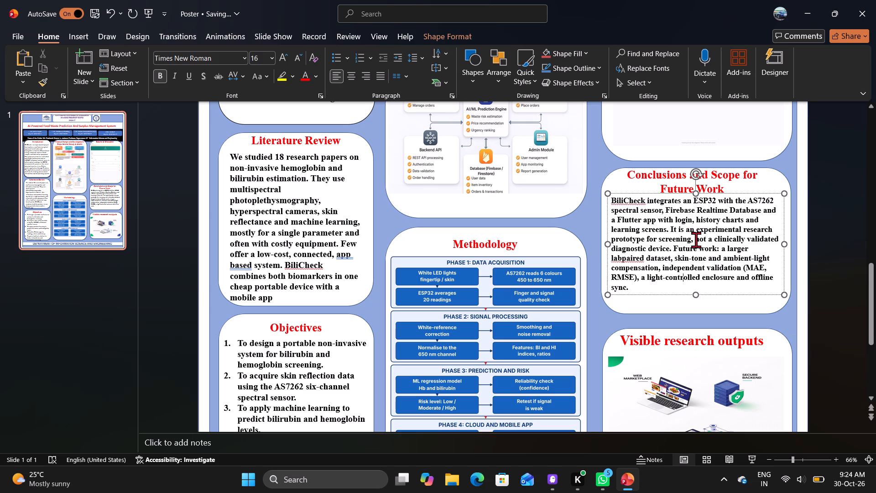
{"action": "left_click", "coordinate": [640, 256]}
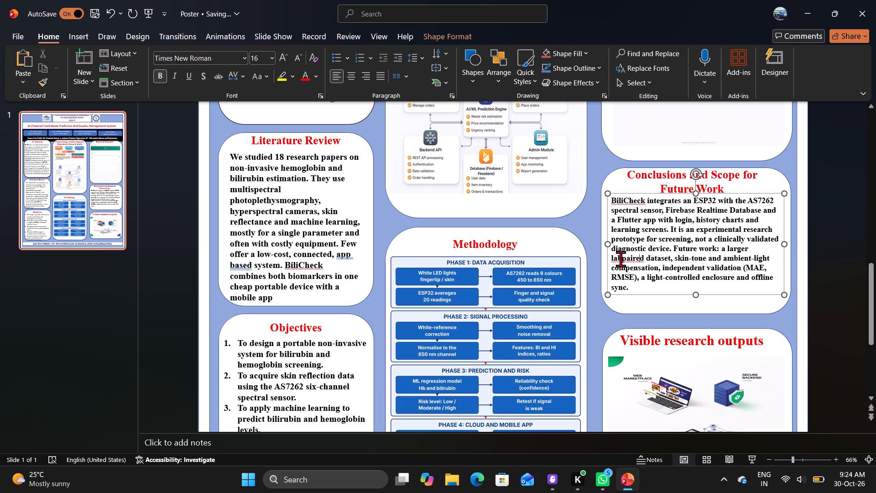
{"action": "left_click", "coordinate": [620, 259]}
{"action": "key", "text": "space"}
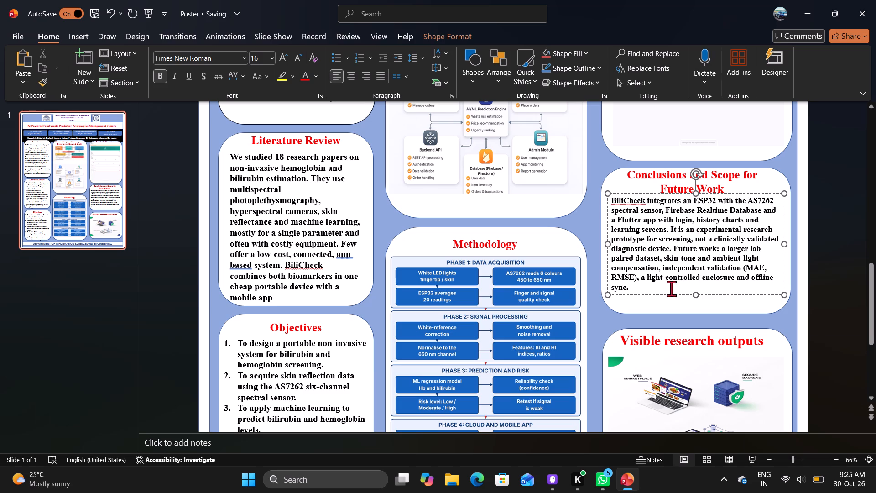
Delete the bracketed "(MAE, RMSE)" after "independent validation" in the conclusions paragraph.
{"action": "left_click", "coordinate": [636, 275]}
{"action": "key", "text": "BackSpace"}
{"action": "key", "text": "BackSpace"}
{"action": "key", "text": "BackSpace"}
{"action": "key", "text": "BackSpace"}
{"action": "key", "text": "BackSpace"}
{"action": "key", "text": "BackSpace"}
{"action": "key", "text": "BackSpace"}
{"action": "key", "text": "BackSpace"}
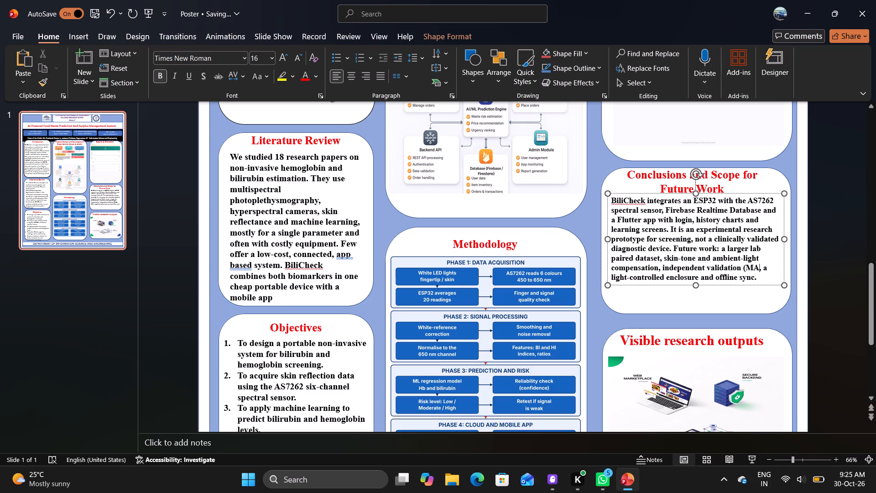
{"action": "key", "text": "BackSpace"}
{"action": "key", "text": "BackSpace"}
{"action": "key", "text": "BackSpace"}
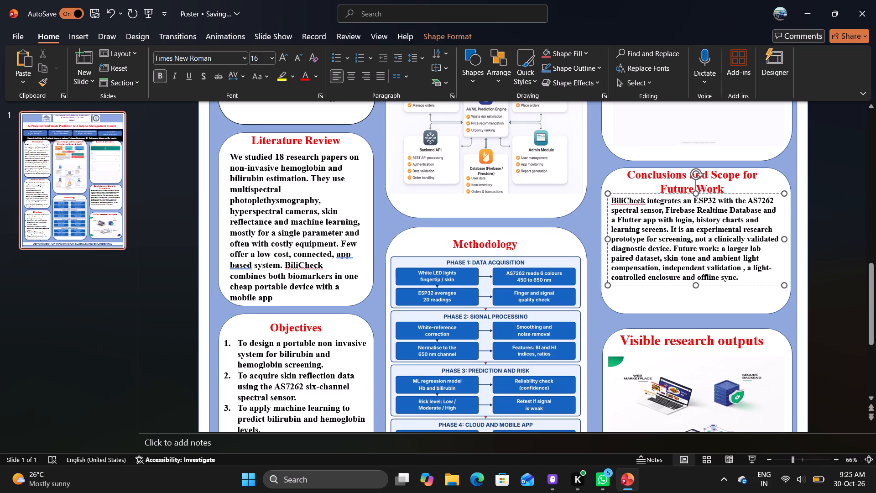
Narrow the conclusions text box slightly from its right edge so the paragraph rewraps within its rounded panel.
{"action": "left_click_drag", "start_coordinate": [697, 283], "coordinate": [702, 297]}
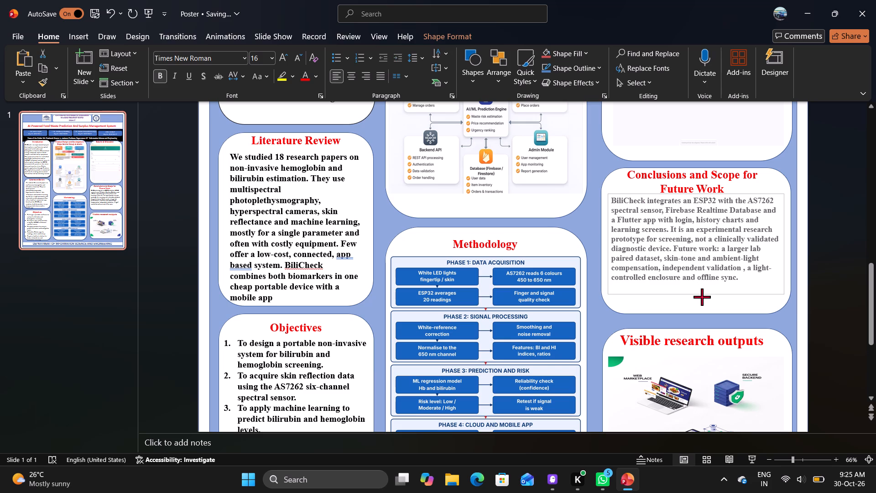
{"action": "left_click_drag", "start_coordinate": [702, 297], "coordinate": [704, 304]}
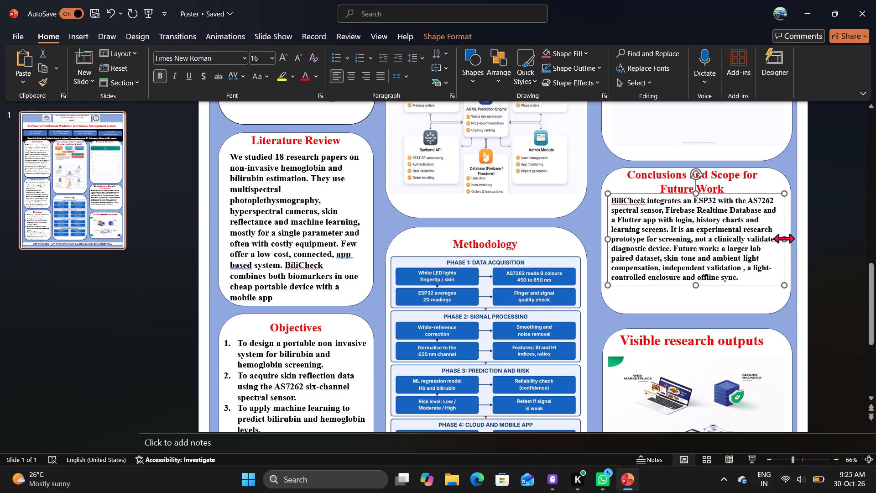
{"action": "left_click_drag", "start_coordinate": [784, 238], "coordinate": [776, 255]}
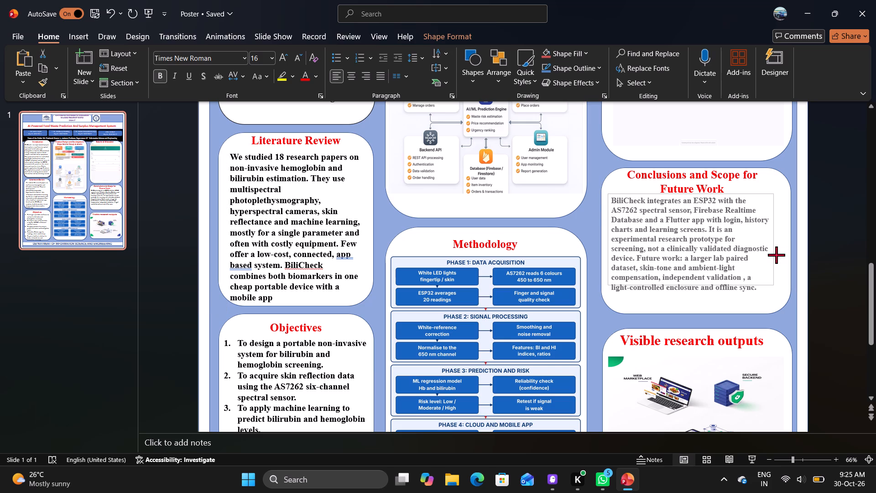
{"action": "left_click_drag", "start_coordinate": [776, 255], "coordinate": [773, 256]}
Select the entire BiliCheck paragraph under Conclusions and Scope for Future Work.
{"action": "left_click", "coordinate": [704, 247]}
{"action": "left_click", "coordinate": [704, 247]}
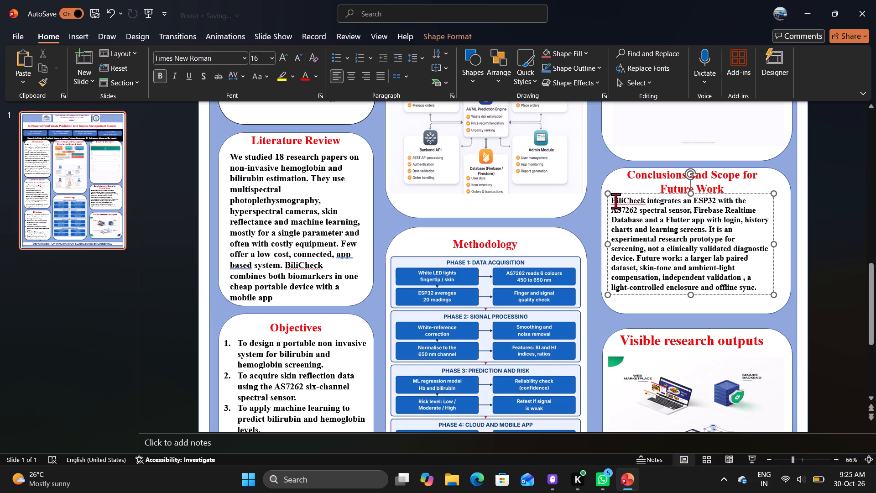
{"action": "left_click_drag", "start_coordinate": [611, 202], "coordinate": [764, 285]}
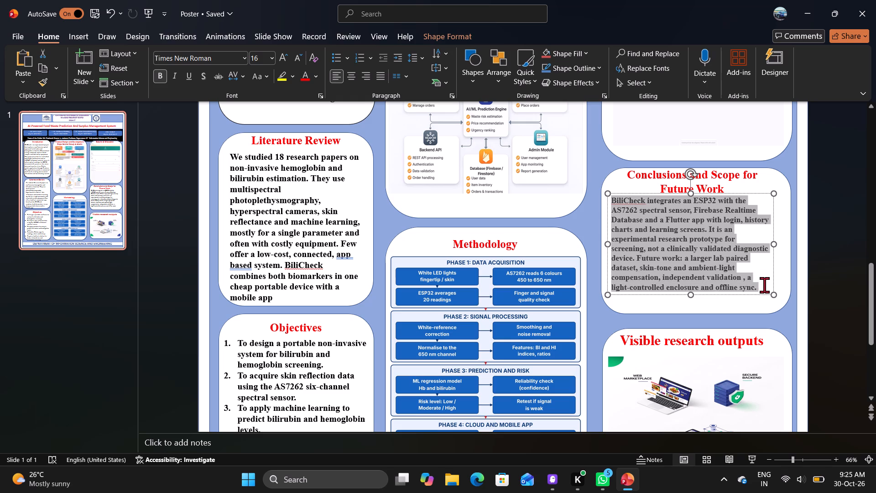
Increase the font size of the BiliCheck conclusions paragraph to 18.
{"action": "left_click_drag", "start_coordinate": [764, 285], "coordinate": [775, 286]}
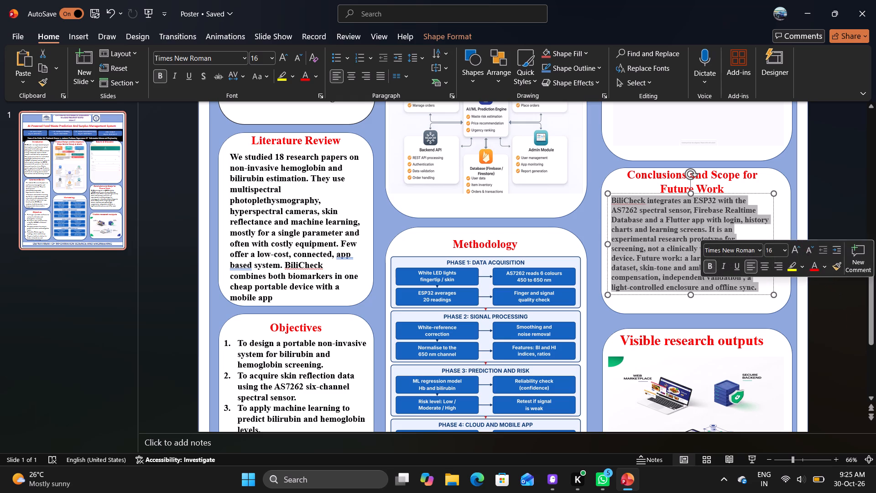
{"action": "left_click", "coordinate": [796, 247]}
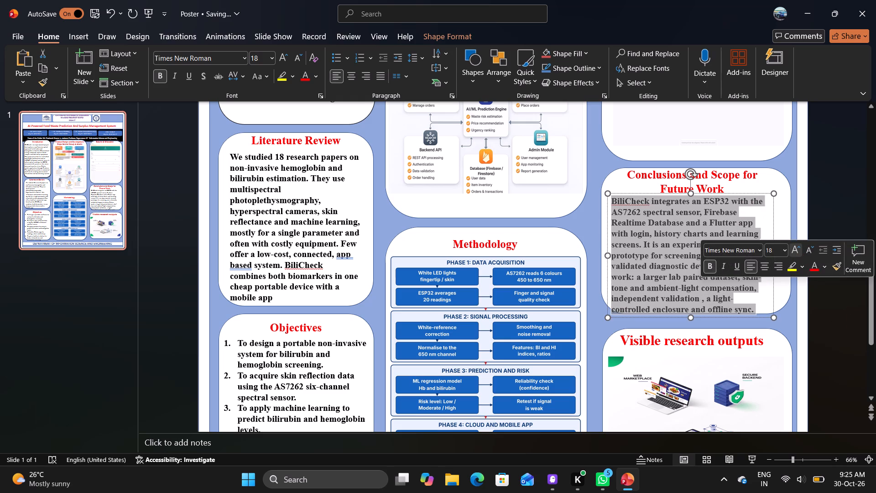
Widen the conclusions text box slightly from its right edge and nudge it down a little below the heading within its rounded panel.
{"action": "left_click", "coordinate": [768, 233]}
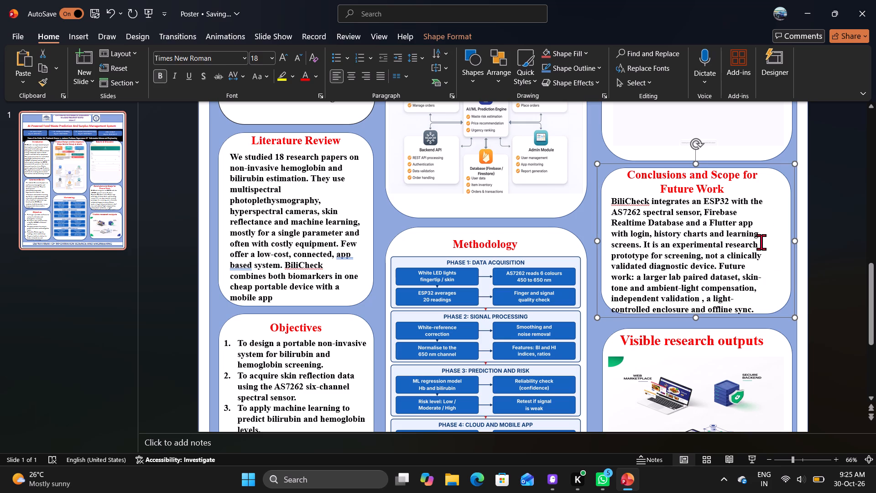
{"action": "left_click", "coordinate": [761, 242]}
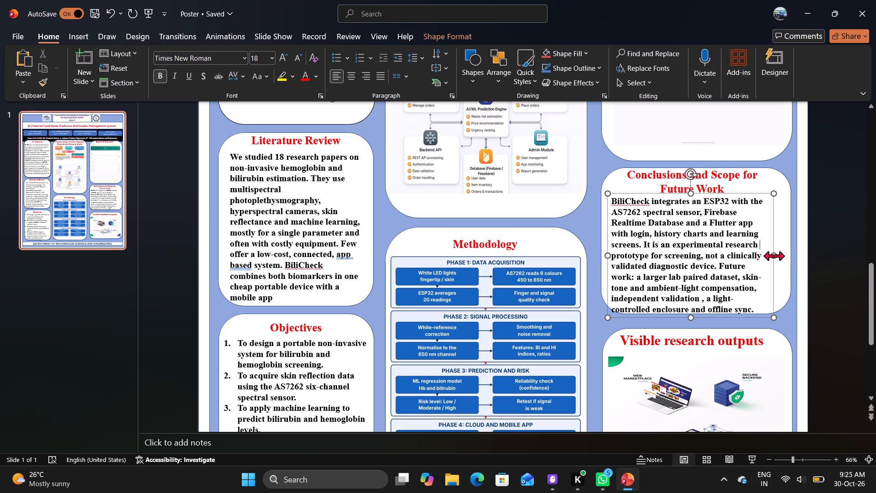
{"action": "left_click_drag", "start_coordinate": [774, 256], "coordinate": [783, 252]}
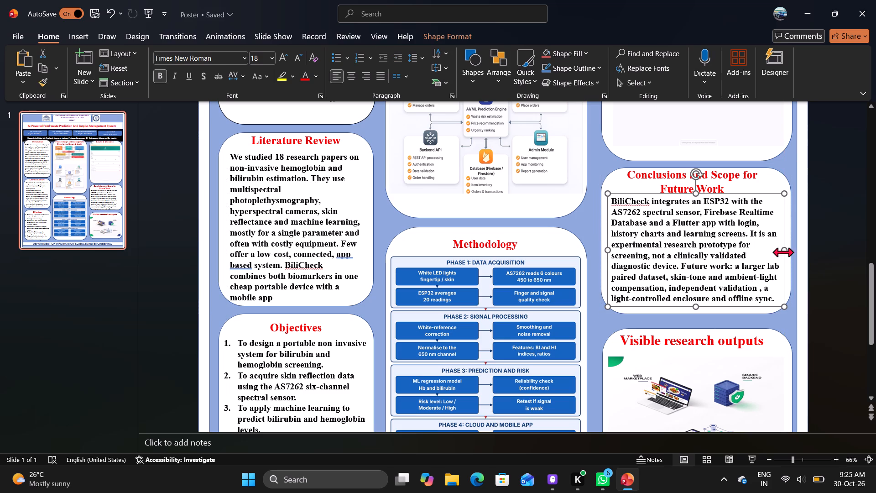
{"action": "left_click", "coordinate": [731, 192]}
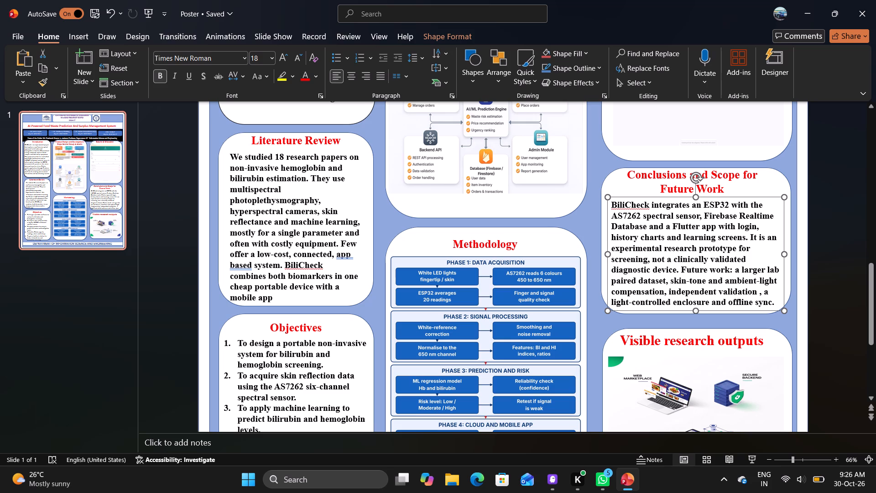
Select the web marketplace and user dashboards picture under Visible research outputs.
{"action": "left_click", "coordinate": [706, 399]}
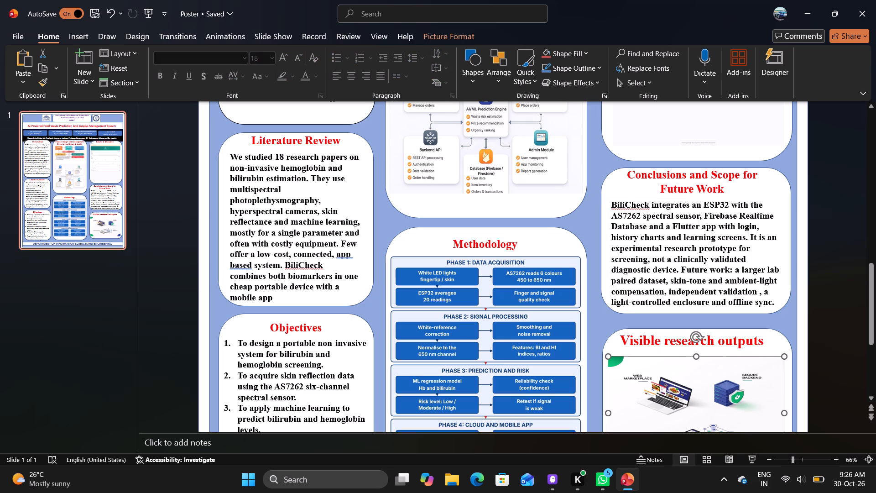
{"action": "scroll", "coordinate": [706, 399], "scroll_direction": "down", "scroll_amount": 1}
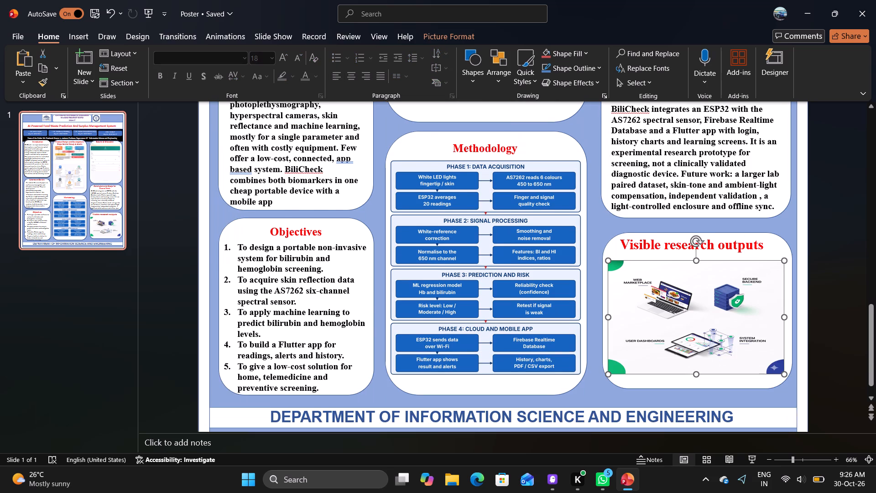
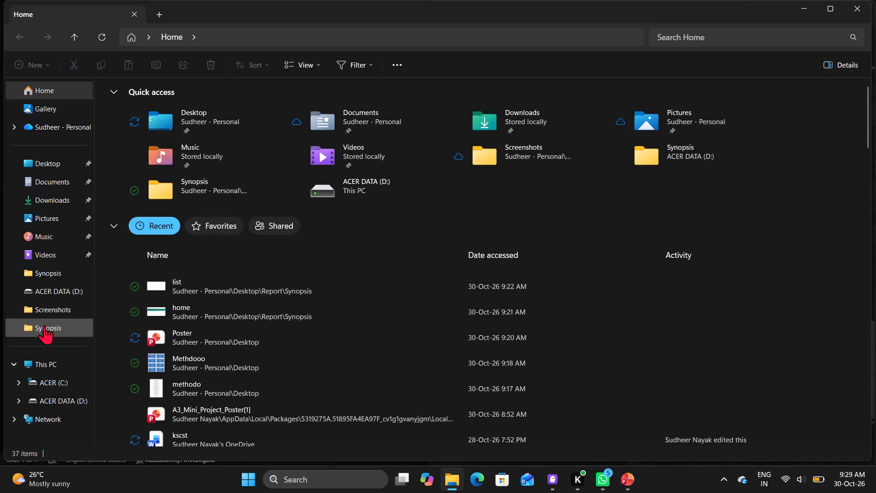
Open the Synopsis folder inside Desktop > Report and show its files as medium icons.
{"action": "double_click", "coordinate": [44, 325]}
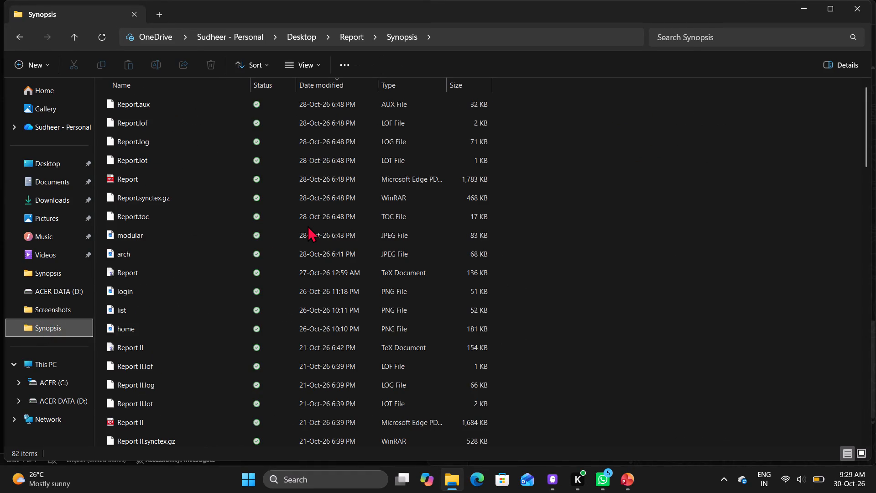
{"action": "scroll", "coordinate": [302, 305], "scroll_direction": "down", "scroll_amount": 1}
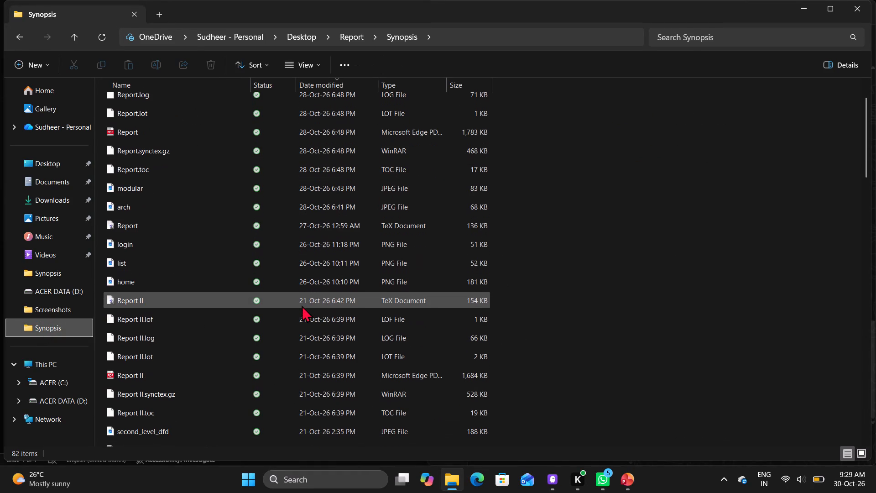
{"action": "scroll", "coordinate": [422, 144], "scroll_direction": "up", "scroll_amount": 5}
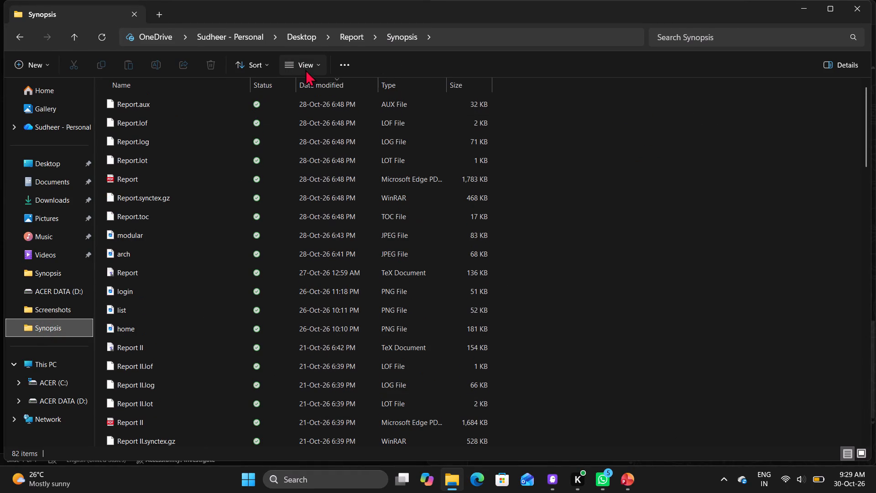
{"action": "left_click", "coordinate": [323, 66]}
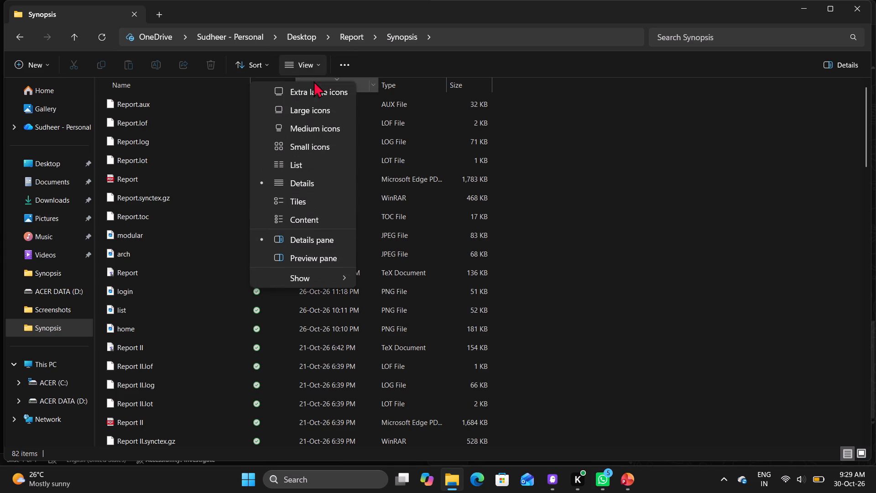
{"action": "left_click", "coordinate": [301, 120]}
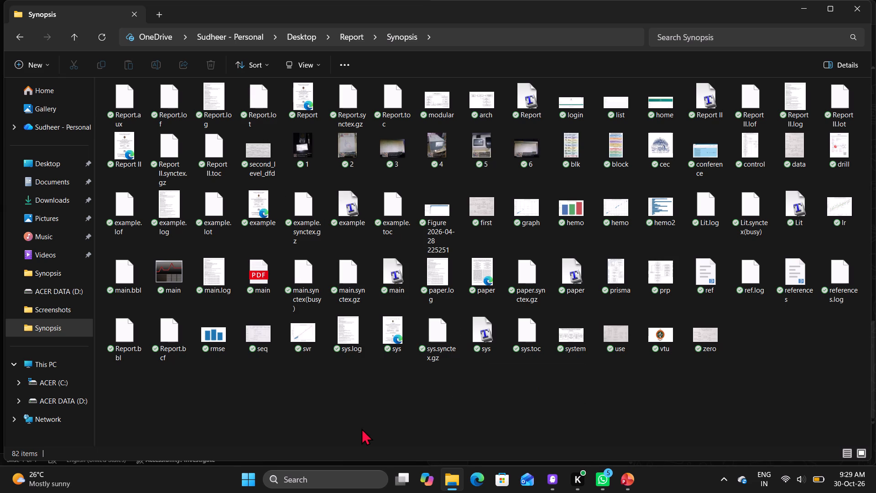
Preview the seq, svr and hemo scatter plot images from the Synopsis folder, and return to the Poster presentation in PowerPoint.
{"action": "double_click", "coordinate": [276, 331]}
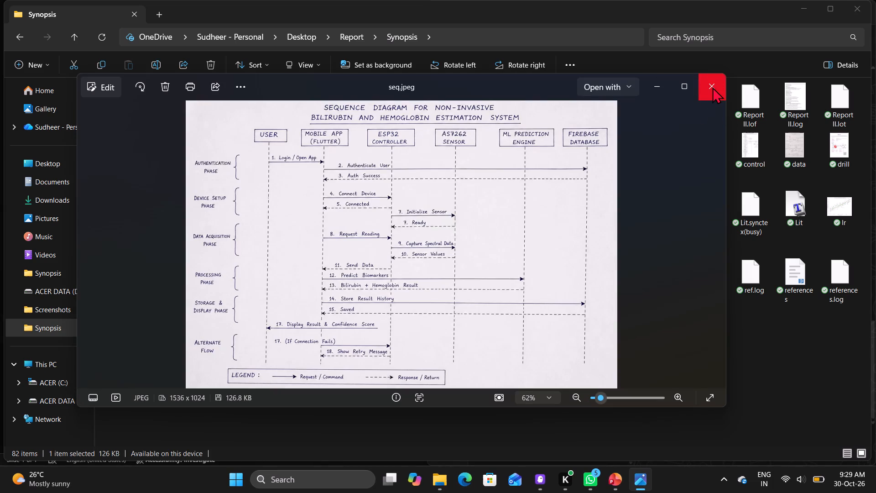
{"action": "left_click", "coordinate": [712, 87]}
{"action": "double_click", "coordinate": [297, 346]}
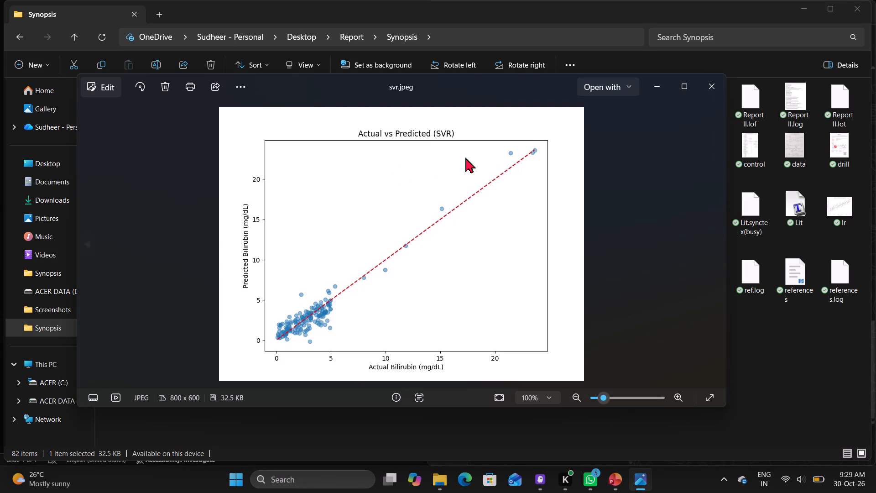
{"action": "left_click", "coordinate": [707, 86]}
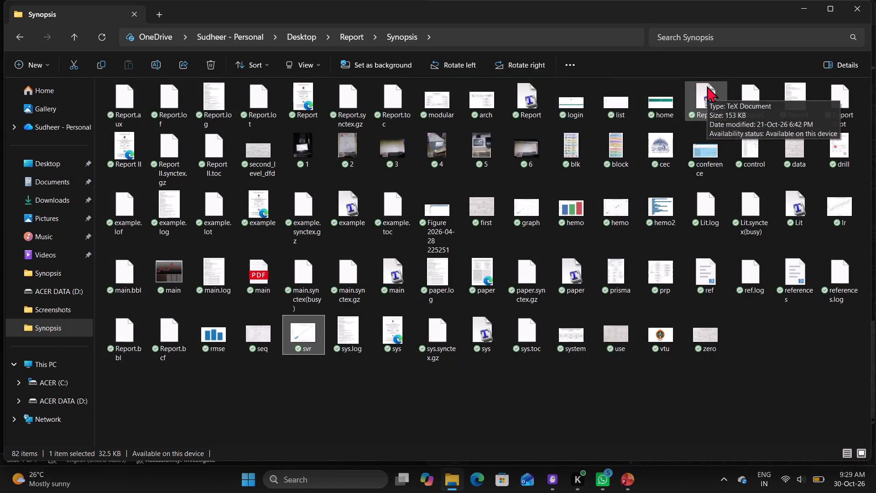
{"action": "double_click", "coordinate": [621, 208]}
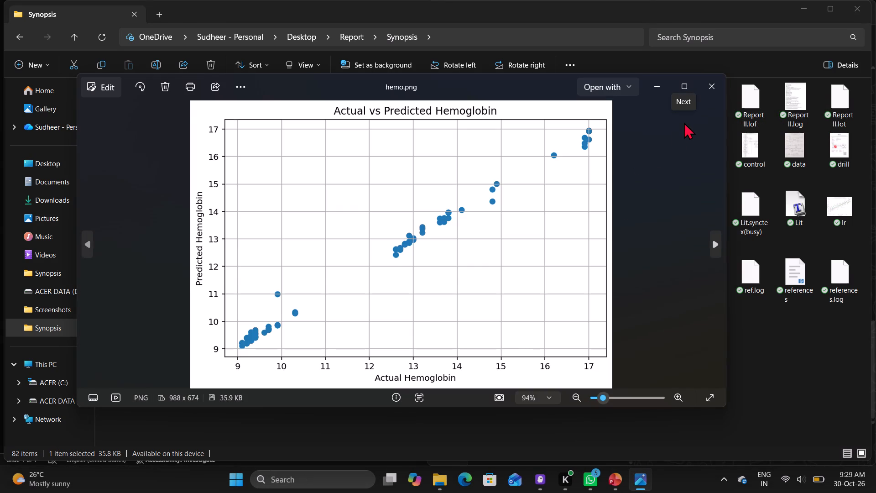
{"action": "left_click", "coordinate": [721, 80]}
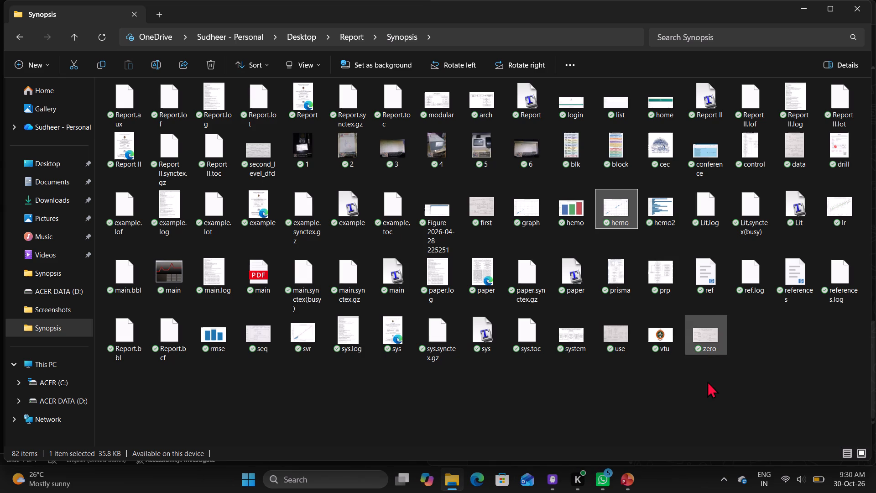
{"action": "left_click", "coordinate": [630, 477]}
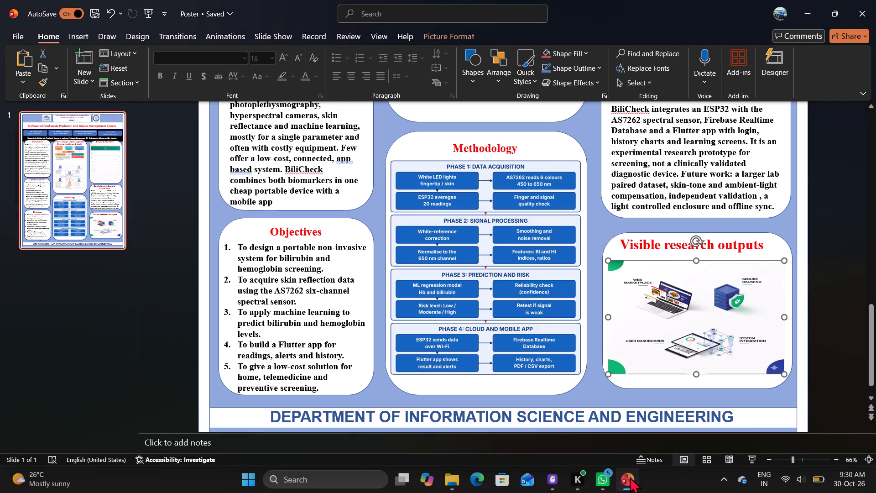
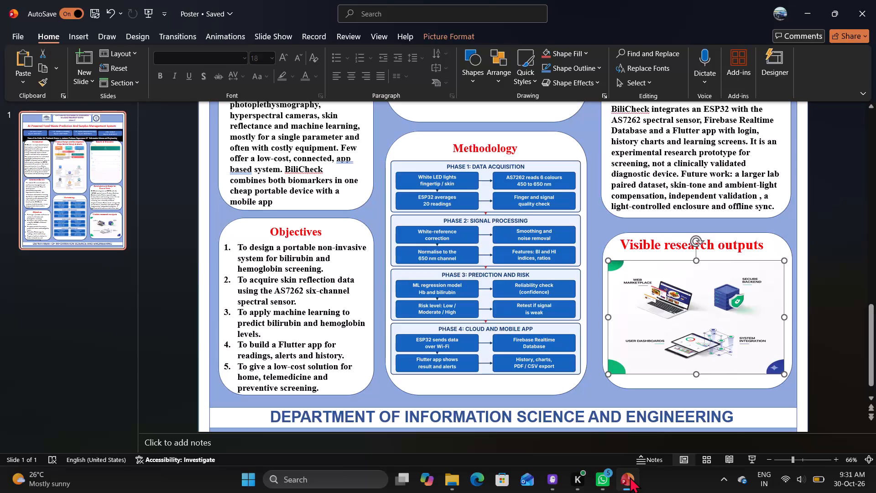
Save the Poster presentation with the BiliCheck edits made so far.
{"action": "scroll", "coordinate": [680, 301], "scroll_direction": "up", "scroll_amount": 1}
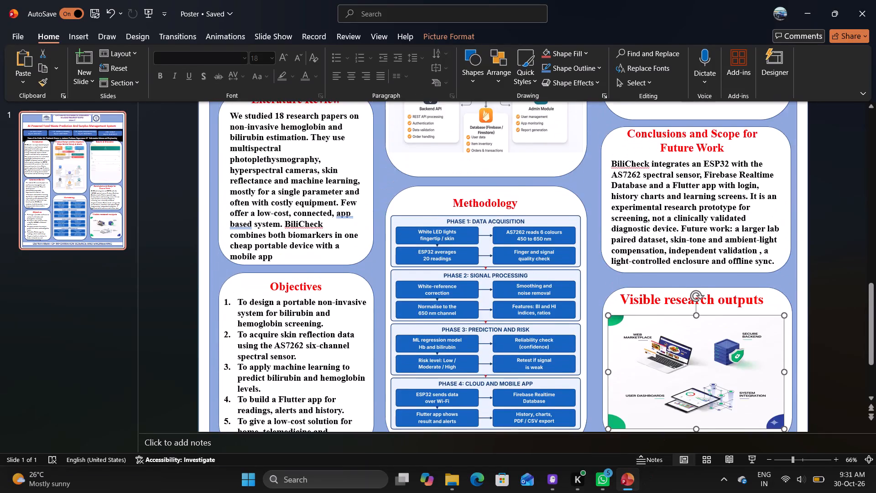
{"action": "scroll", "coordinate": [680, 301], "scroll_direction": "up", "scroll_amount": 2}
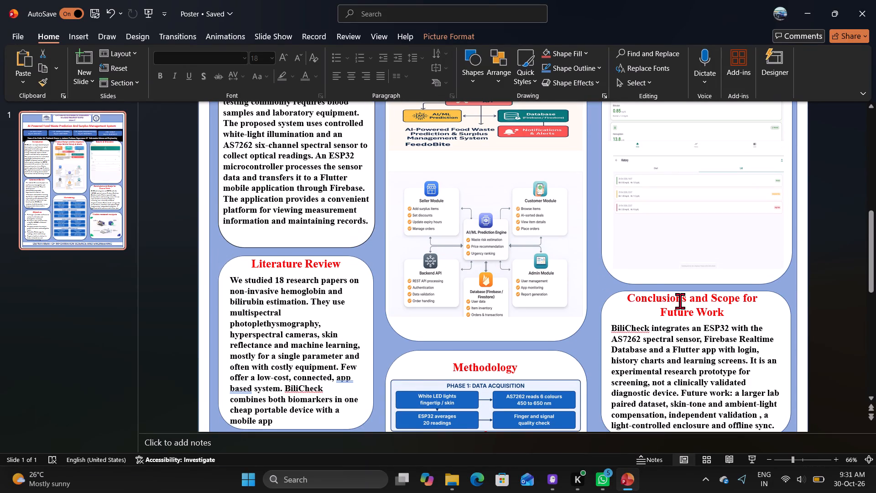
{"action": "scroll", "coordinate": [680, 301], "scroll_direction": "up", "scroll_amount": 2}
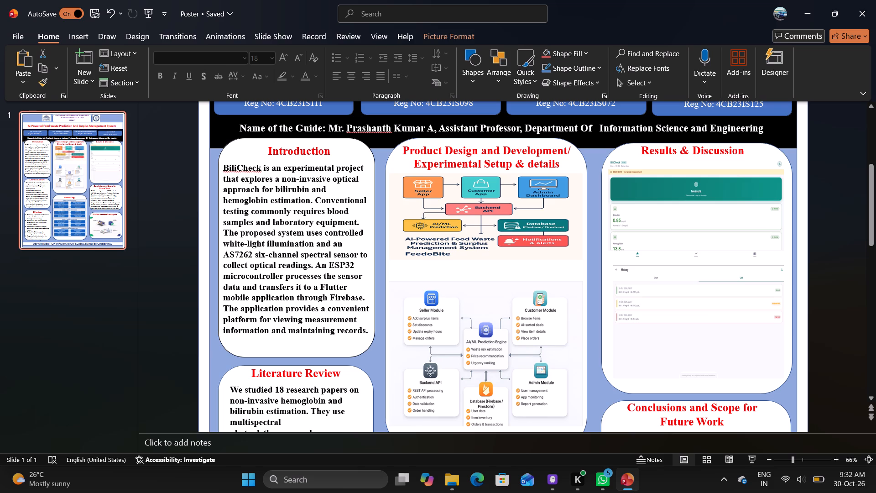
{"action": "key", "text": "ctrl+s"}
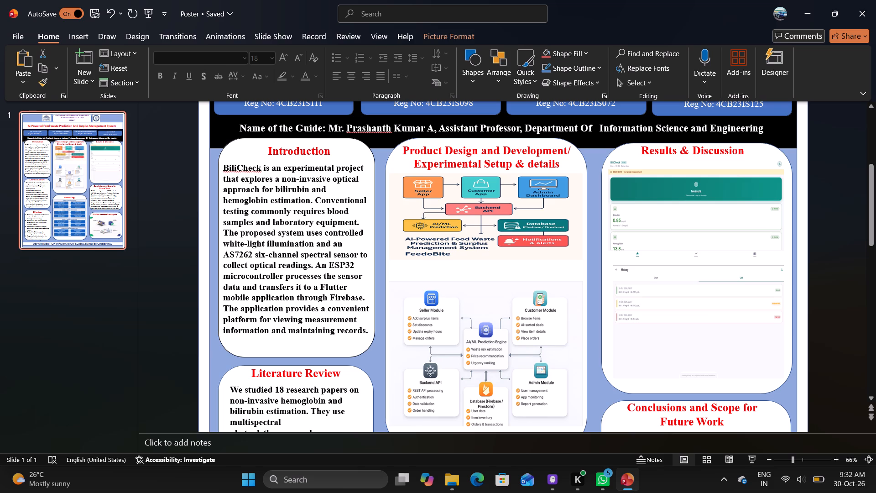
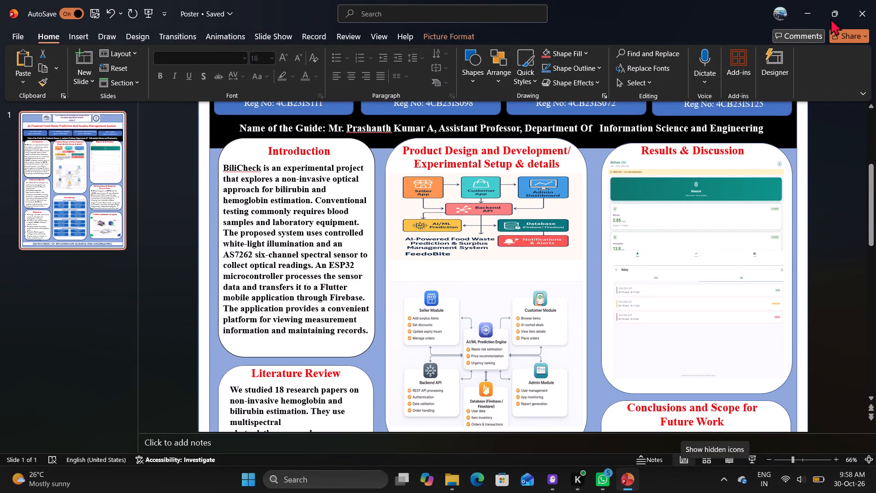
Switch from the poster back to the Synopsis folder in File Explorer.
{"action": "left_click", "coordinate": [806, 5]}
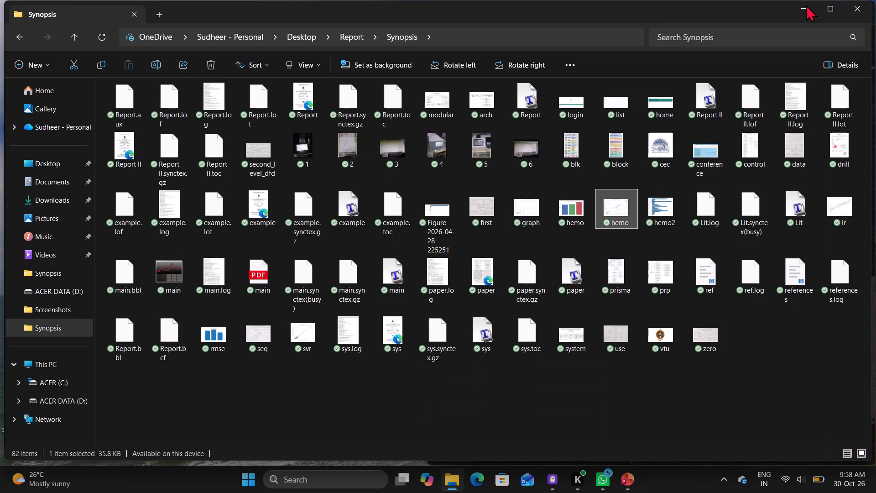